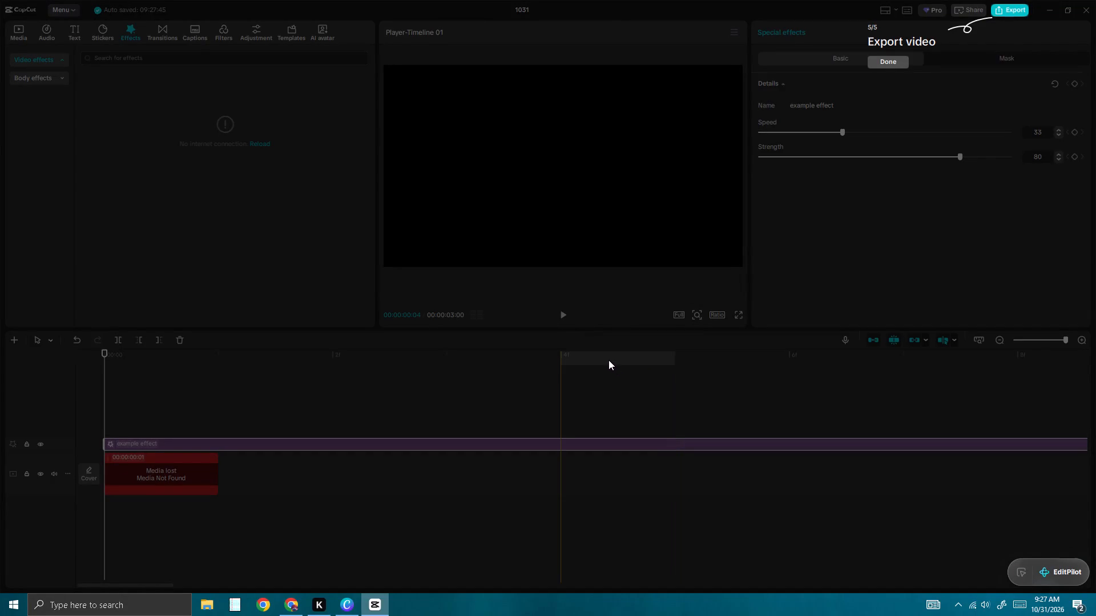
Finish the onboarding guide at its last tip, Export video, to uncover the editing workspace.
click(547, 214)
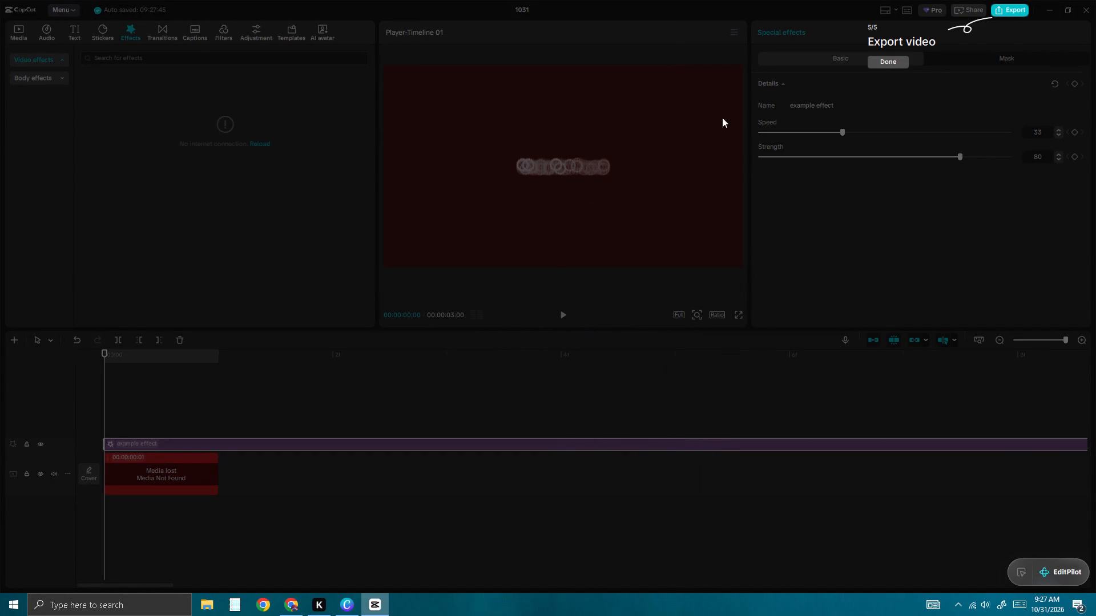
click(897, 60)
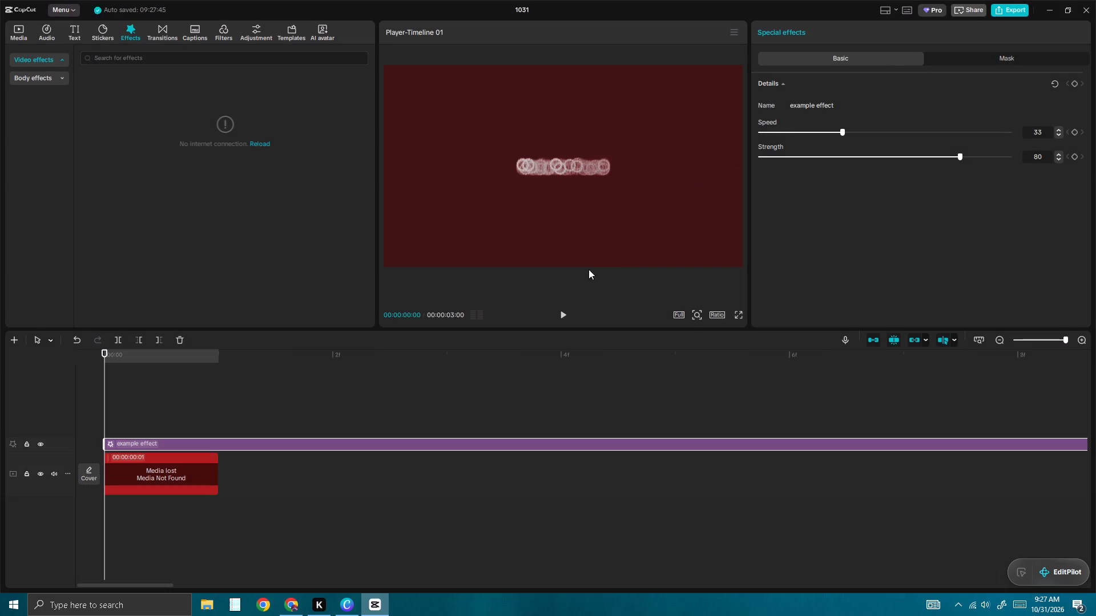
Play back Timeline 01 to preview the example effect, replaying it and pausing partway through.
click(567, 314)
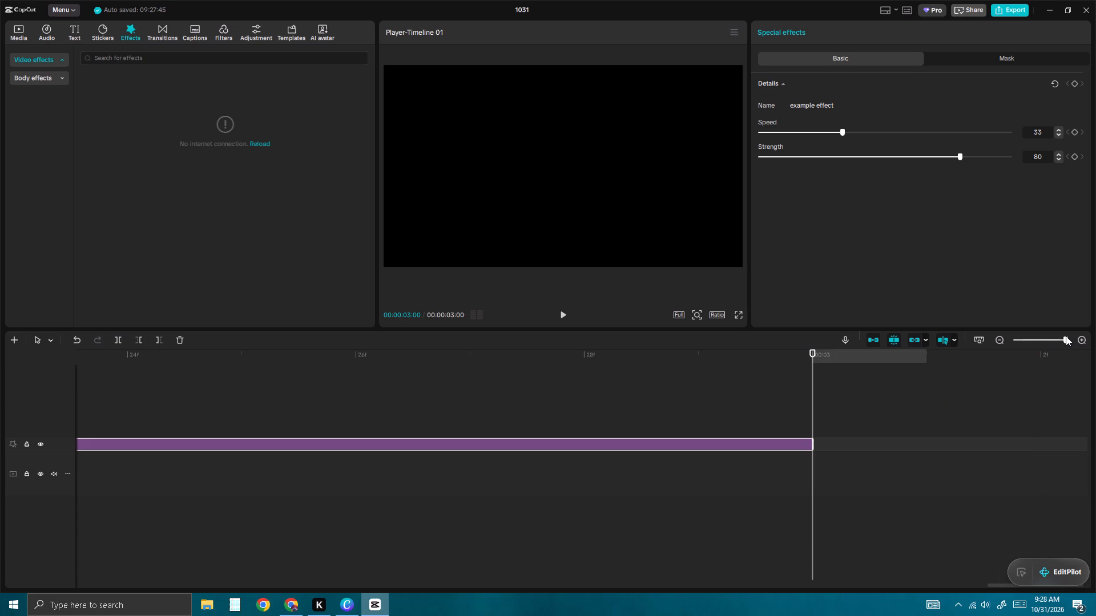
drag(1066, 336, 1047, 341)
click(997, 339)
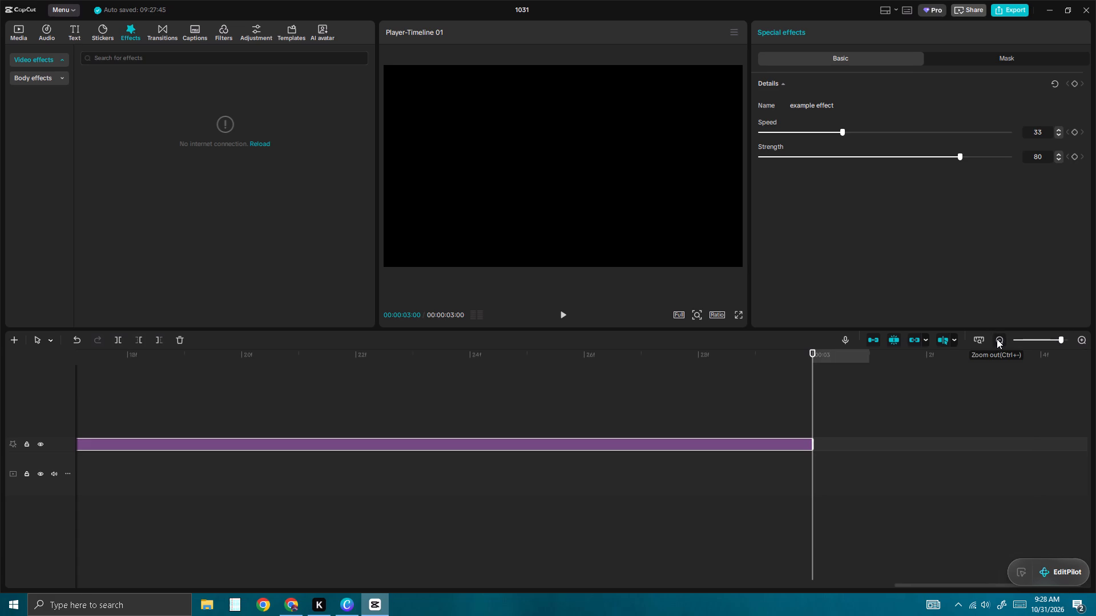
click(997, 339)
click(997, 339)
click(997, 339)
click(997, 339)
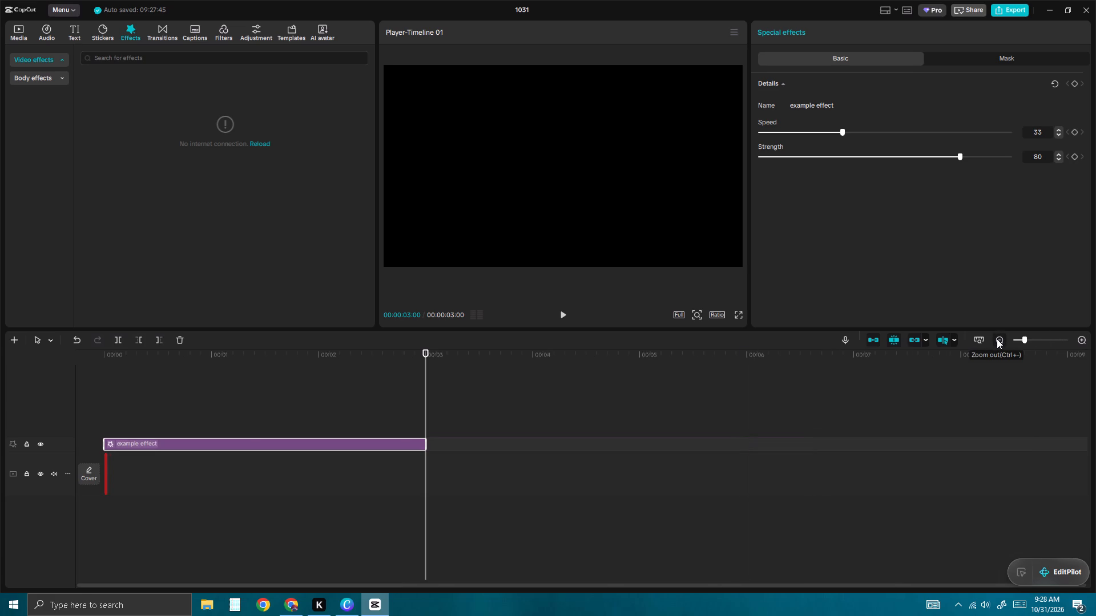
click(997, 339)
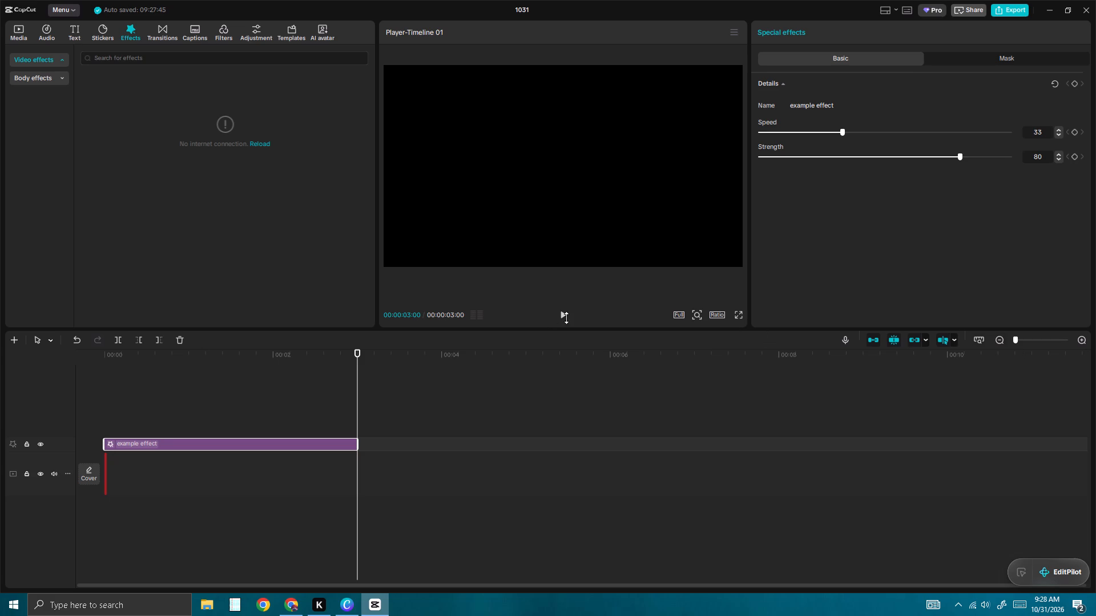
click(562, 318)
click(562, 318)
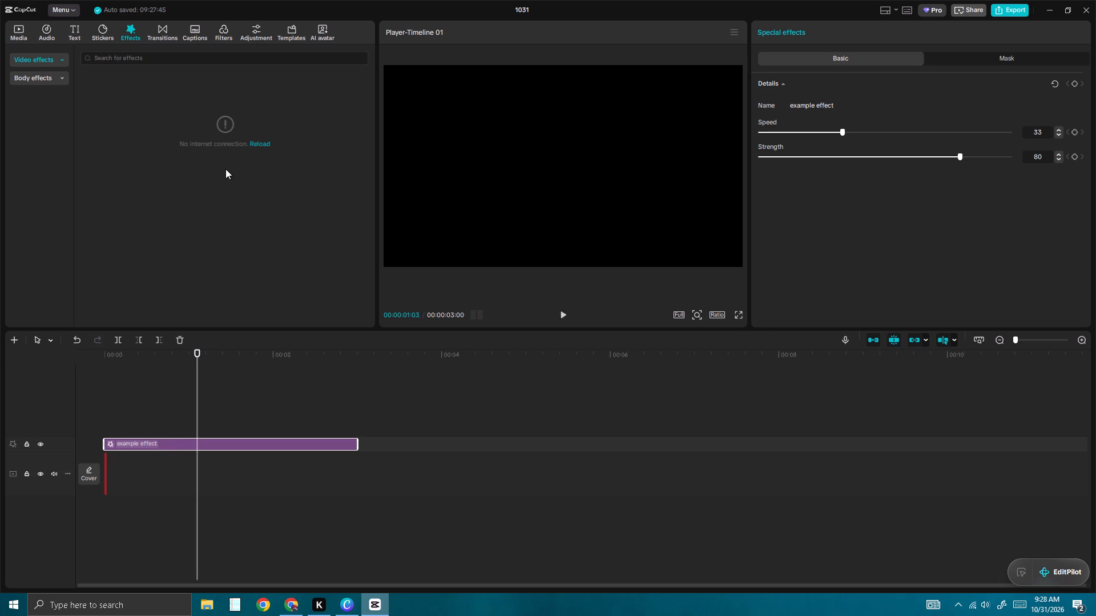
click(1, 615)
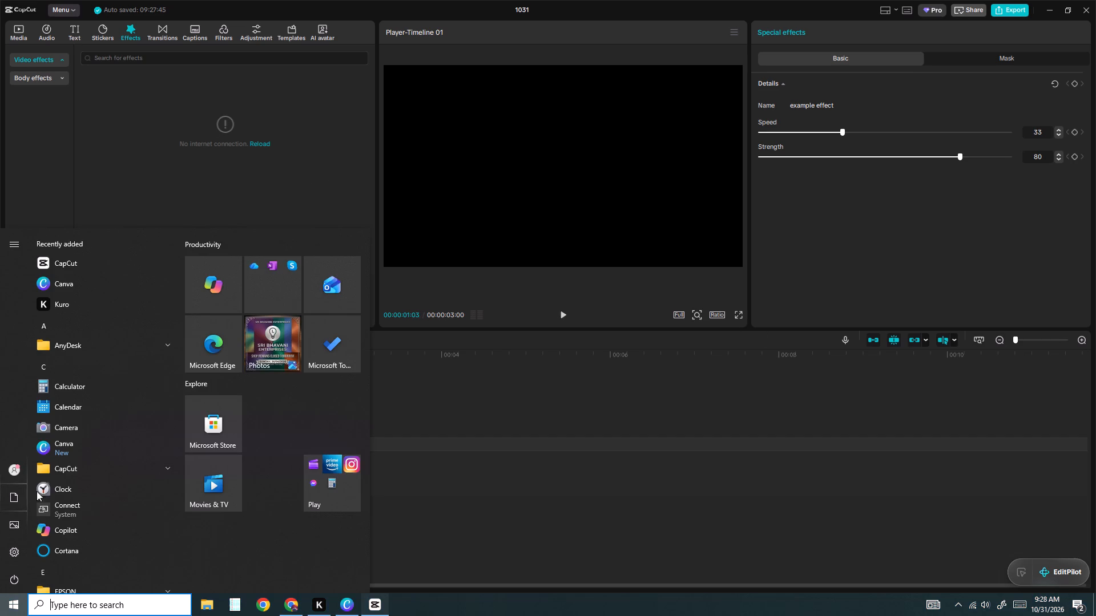
Find Proton VPN in the Proton folder of the installed apps and launch it.
scroll(61, 392, down, 11)
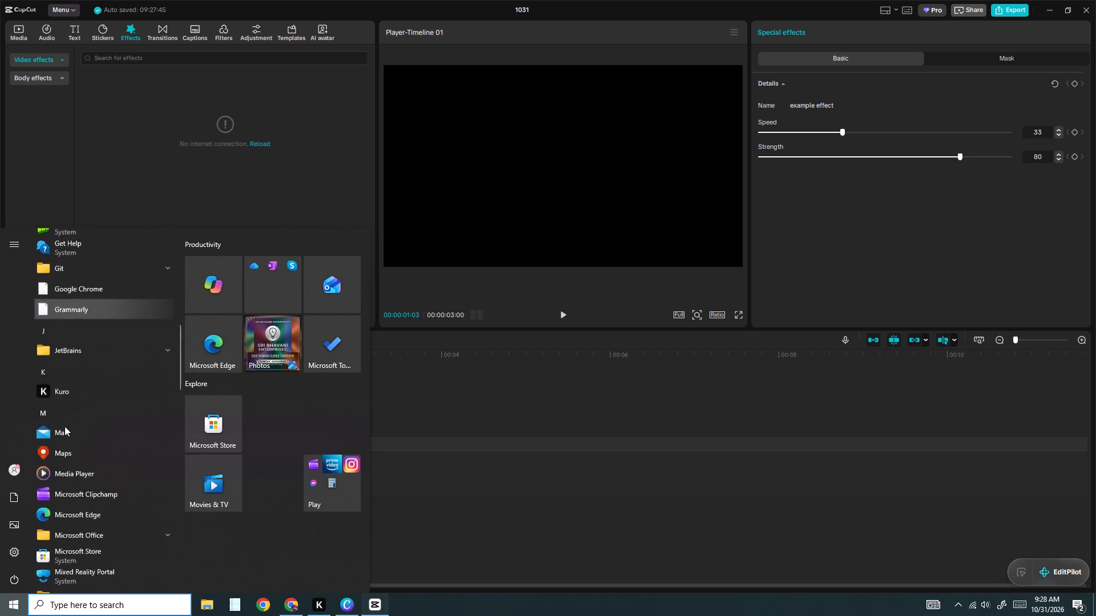
scroll(71, 451, down, 2)
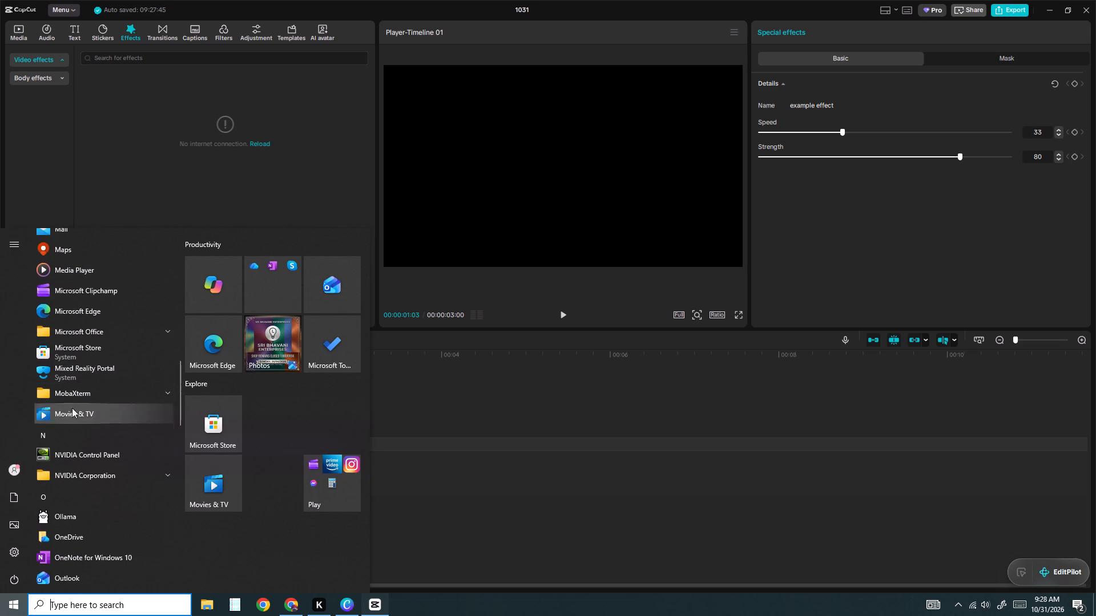
click(86, 330)
scroll(88, 398, down, 3)
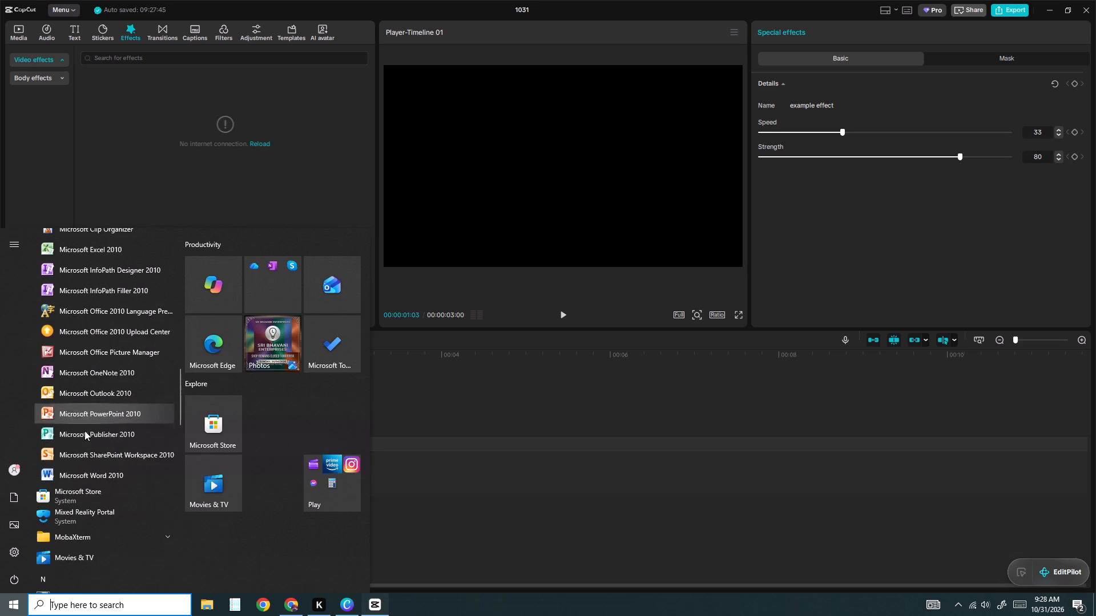
scroll(85, 399, down, 7)
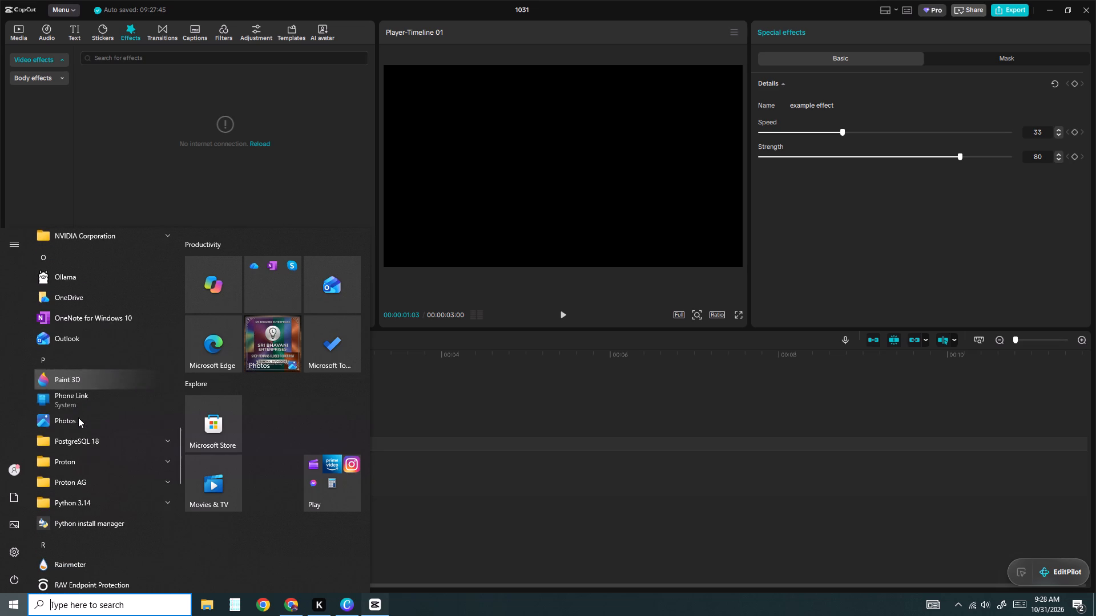
click(82, 463)
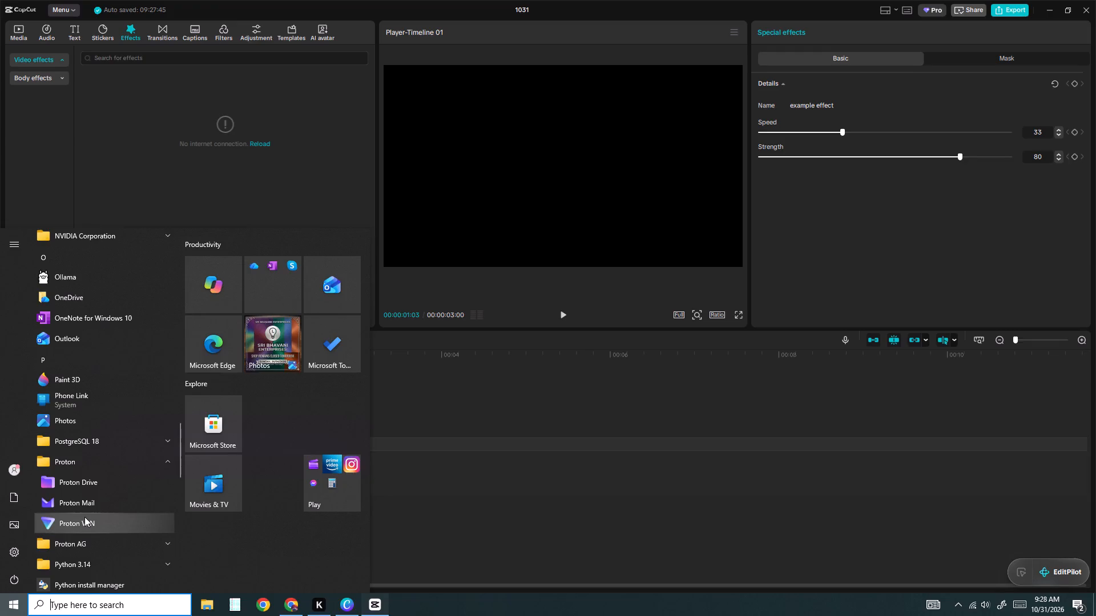
click(84, 517)
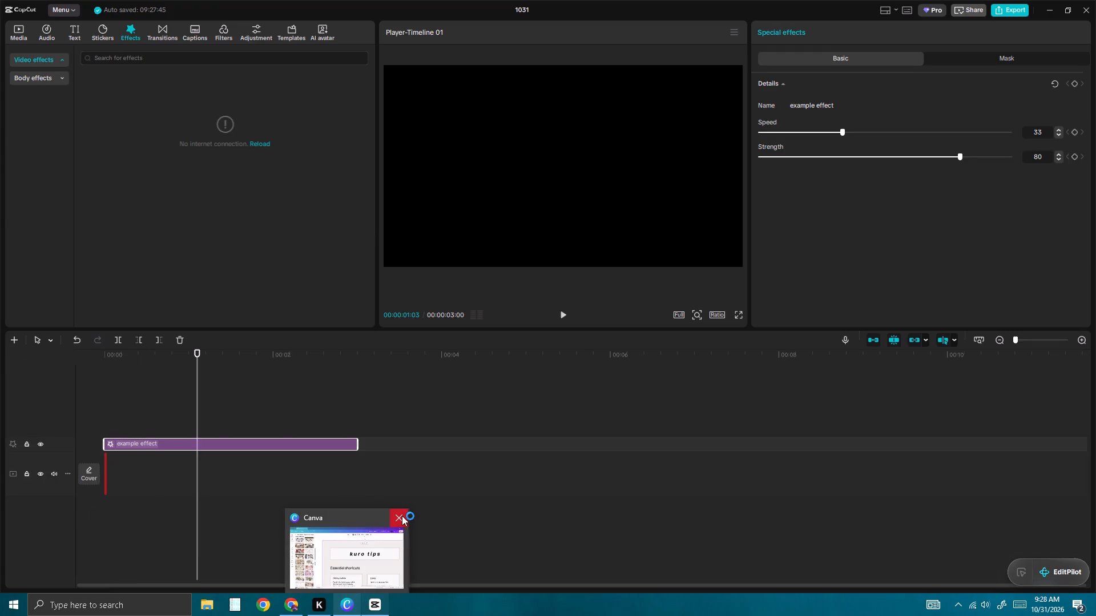
Close the Canva window.
click(402, 516)
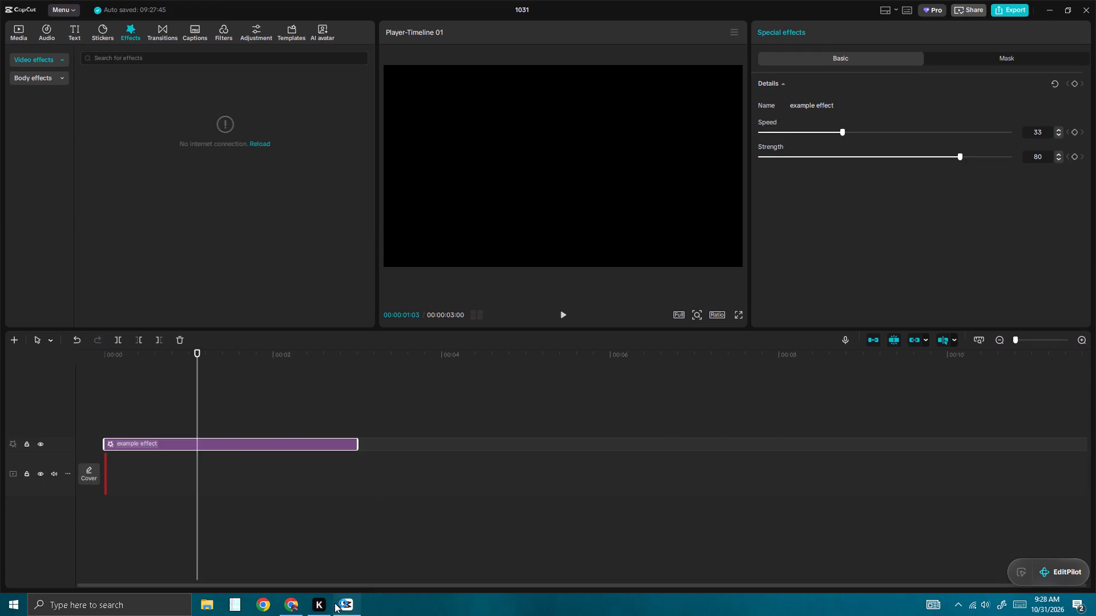
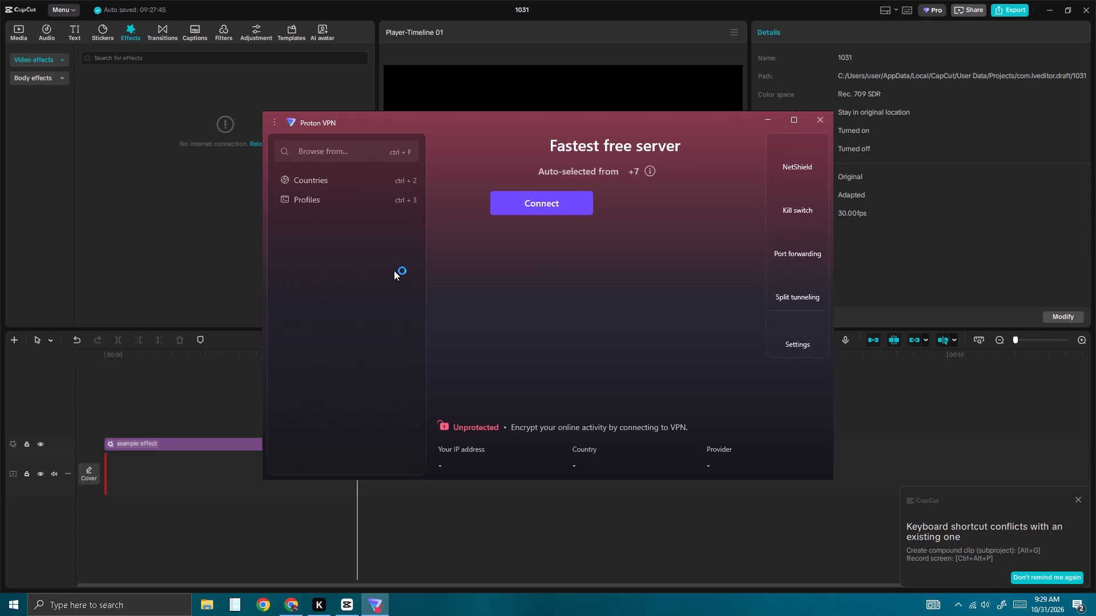
Connect Proton VPN to the fastest free server, then switch back to CapCut.
click(575, 202)
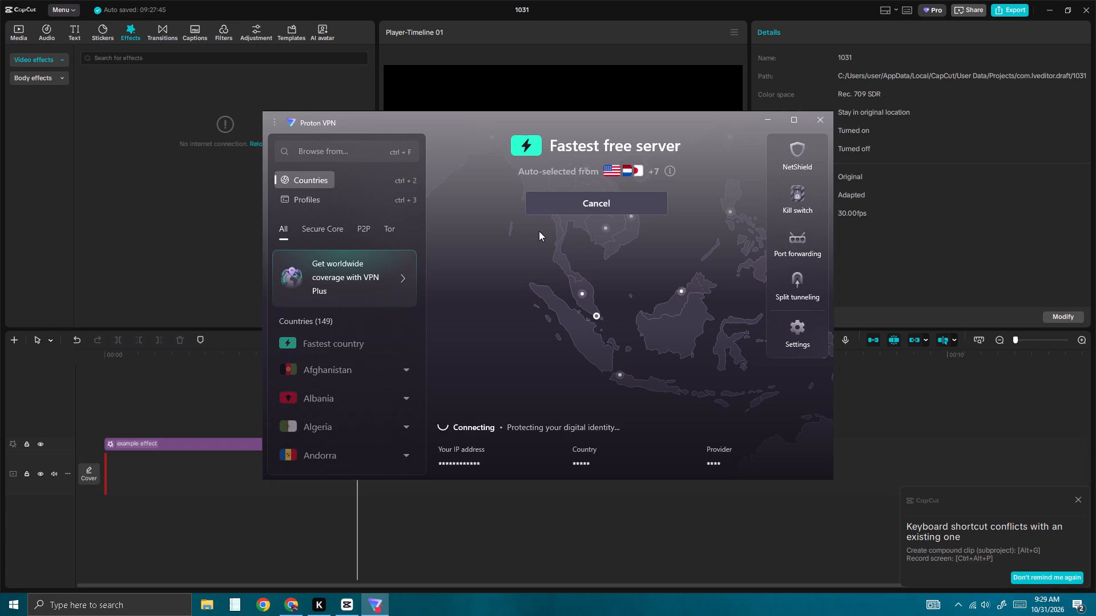
click(140, 196)
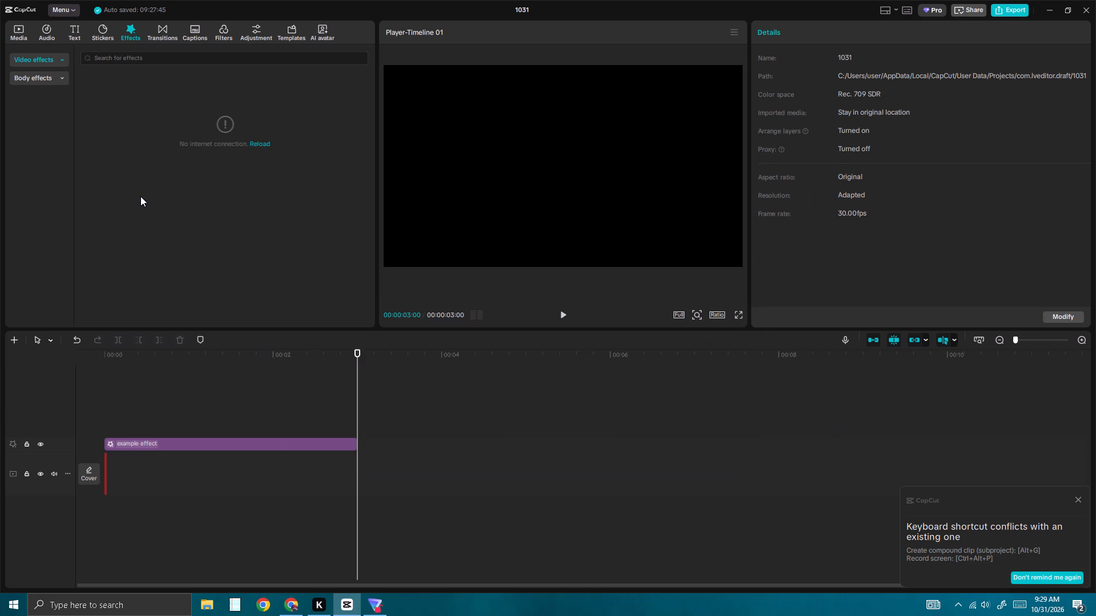
Close project 1031 and create a new, empty project.
click(1087, 6)
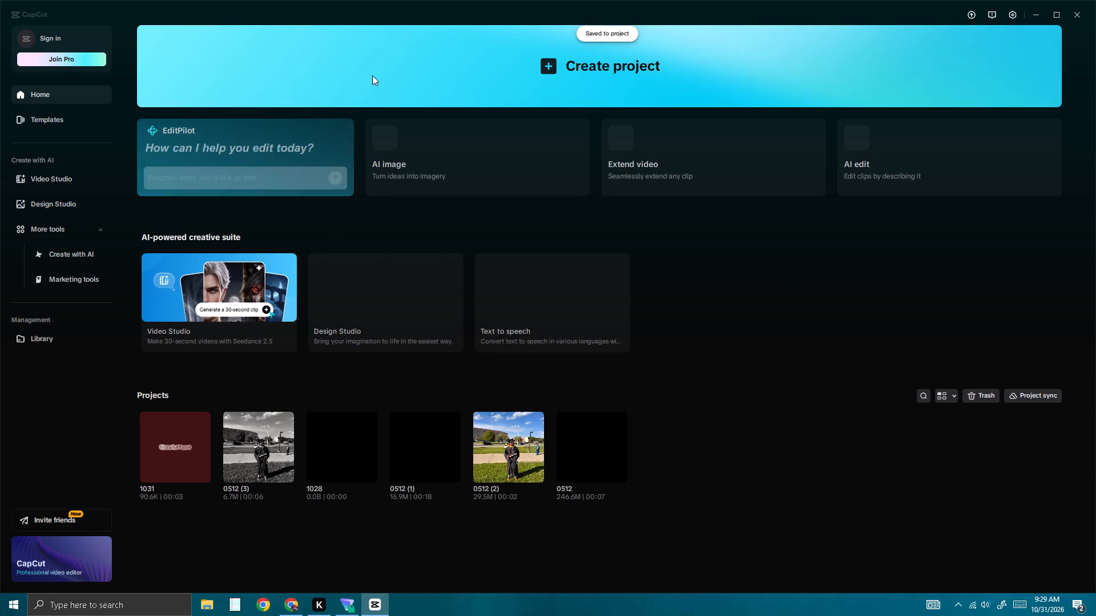
click(391, 61)
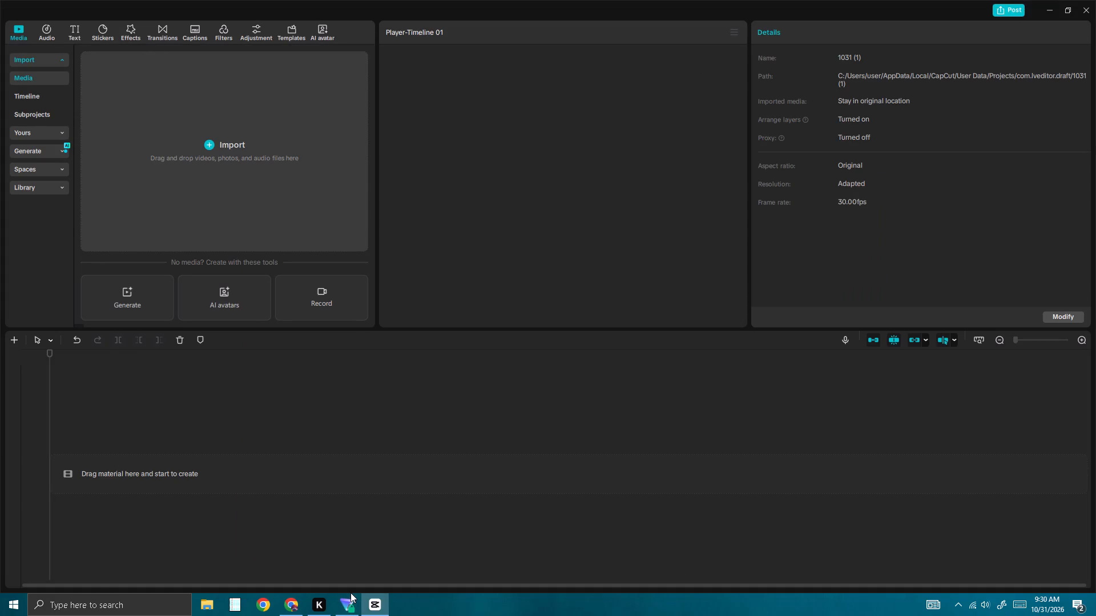
Import the 2026 Toyota Fortuner Legender full tour 720P MP4 from the device's Downloads folder.
click(187, 141)
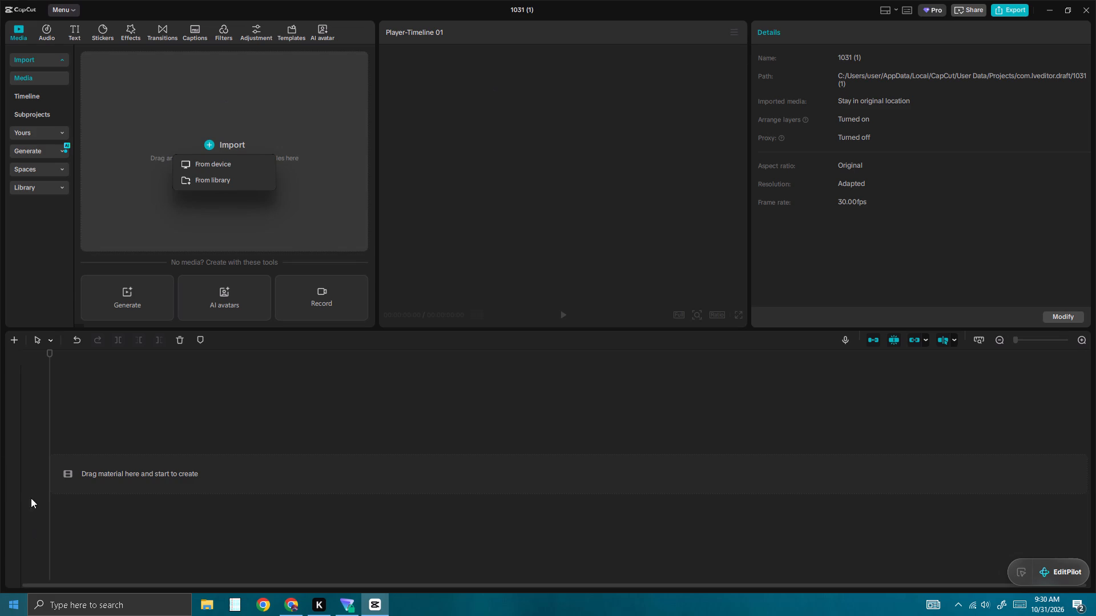
click(212, 164)
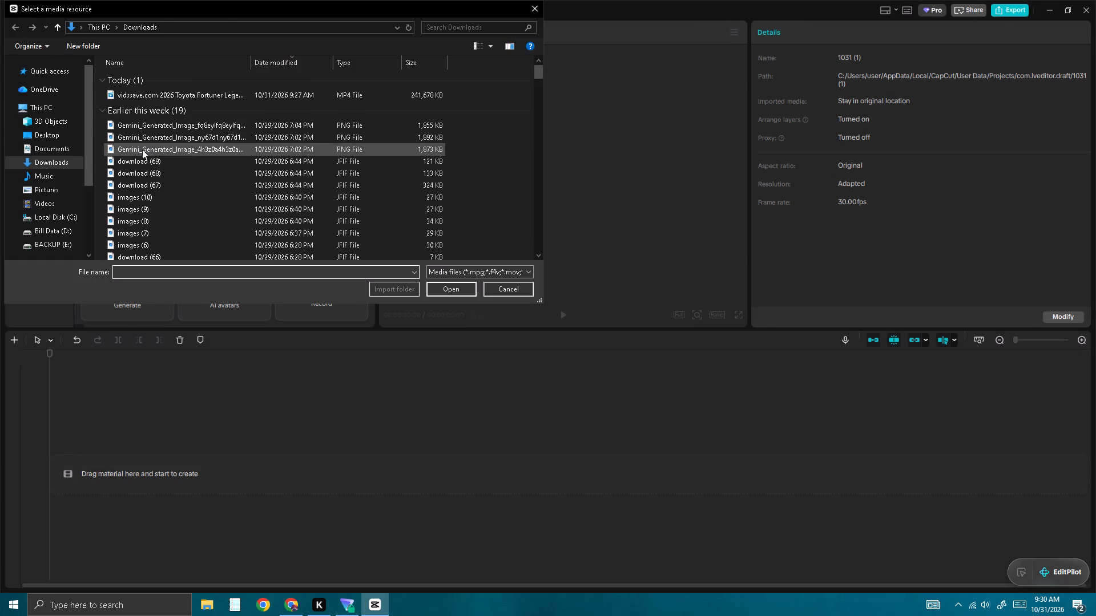
click(207, 92)
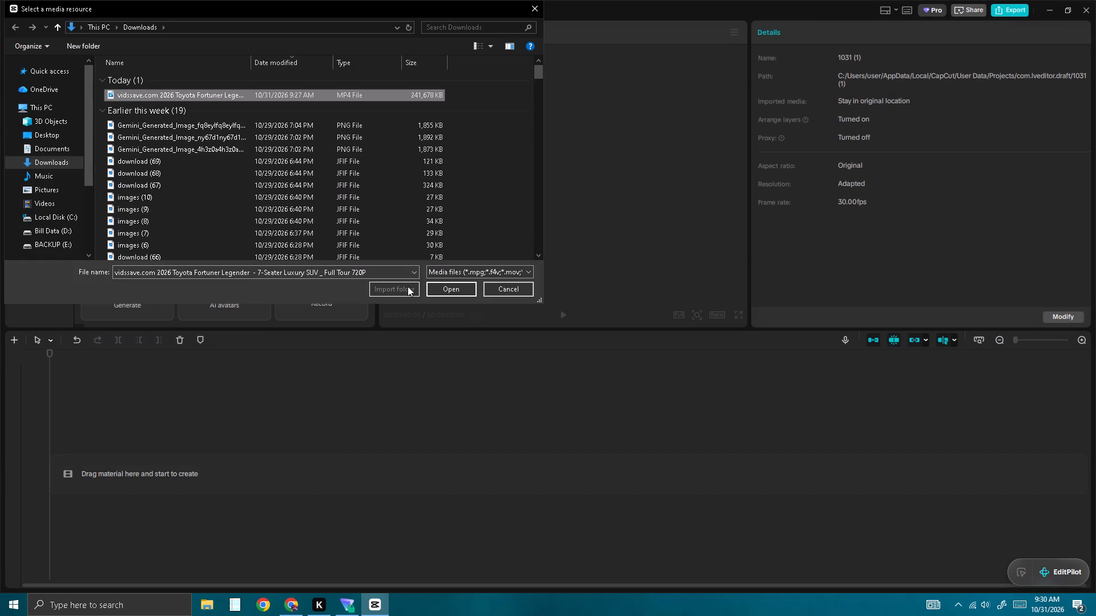
click(445, 289)
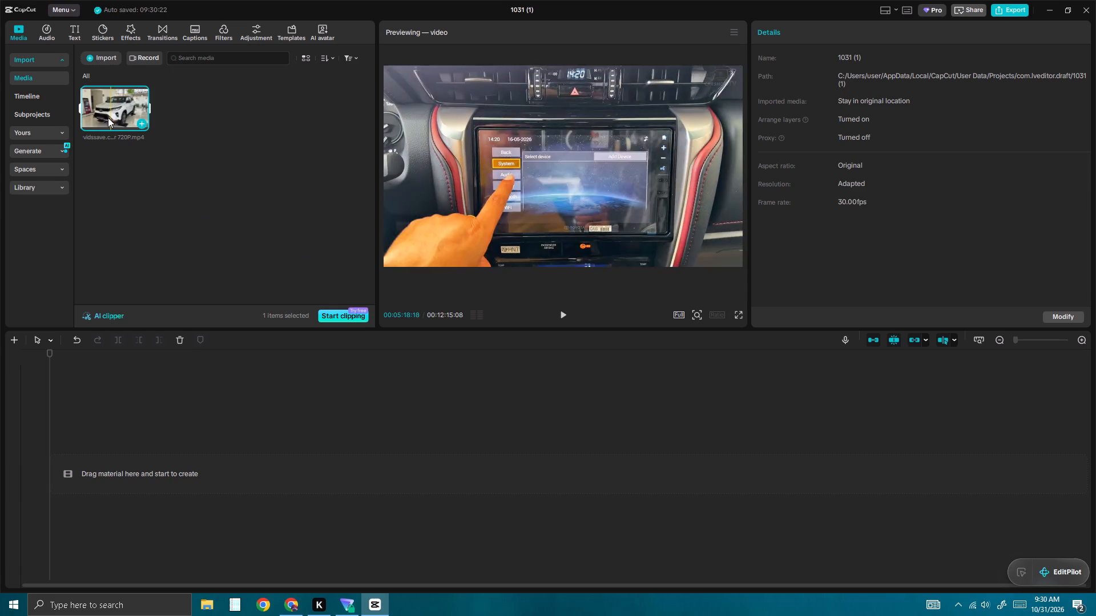
Place the imported Fortuner Legender video on the main track at the start of the timeline.
drag(108, 117, 82, 412)
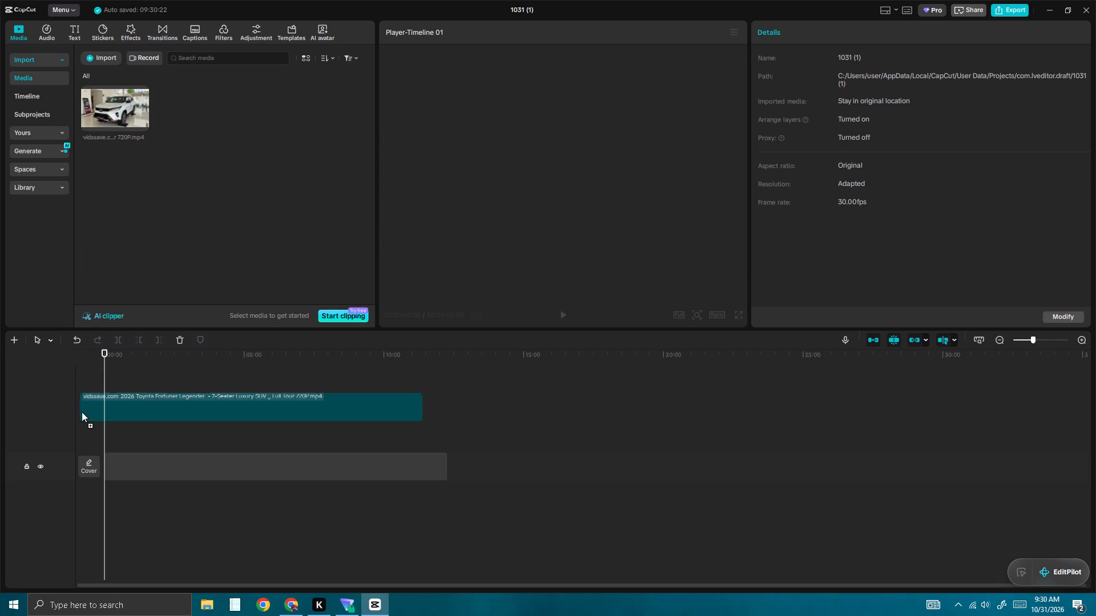
drag(82, 412, 82, 423)
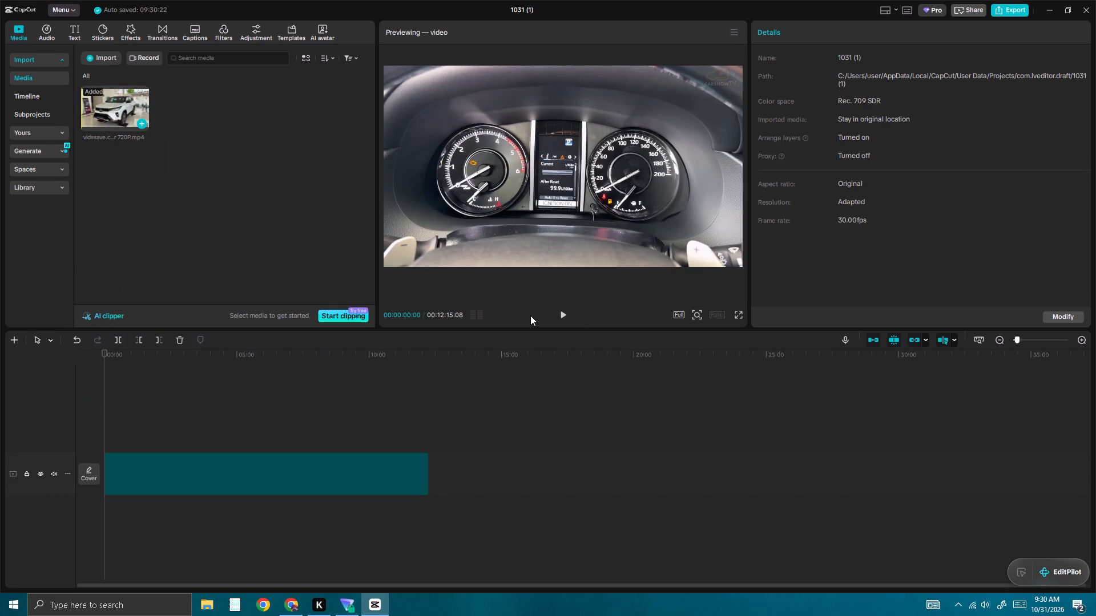
Preview the opening seconds of the Fortuner clip, dismissing the tip about describing edits, and pause playback.
click(559, 311)
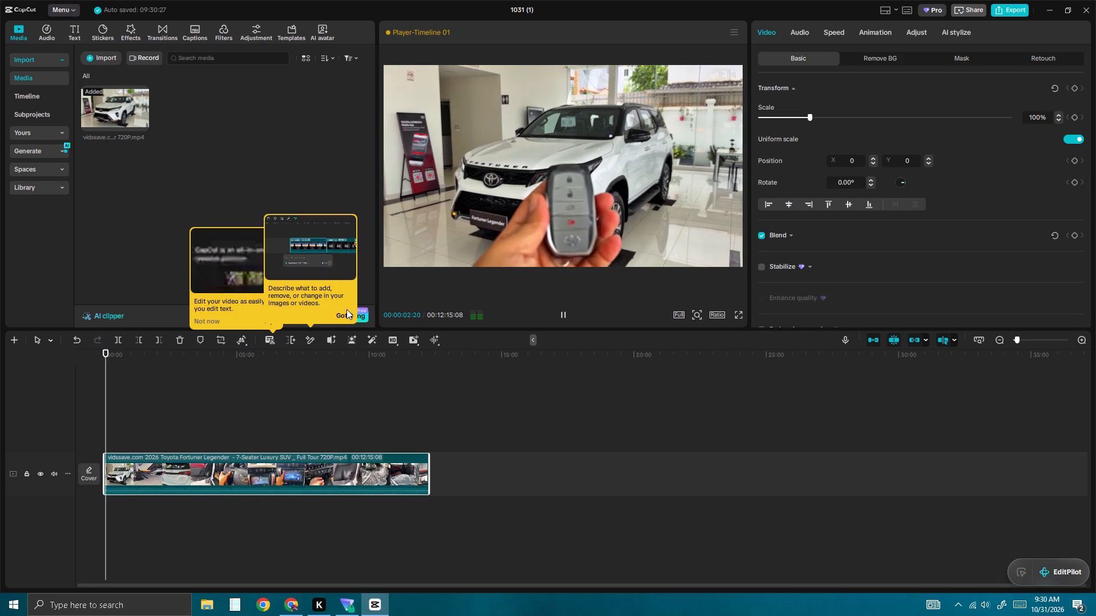
click(346, 309)
click(344, 315)
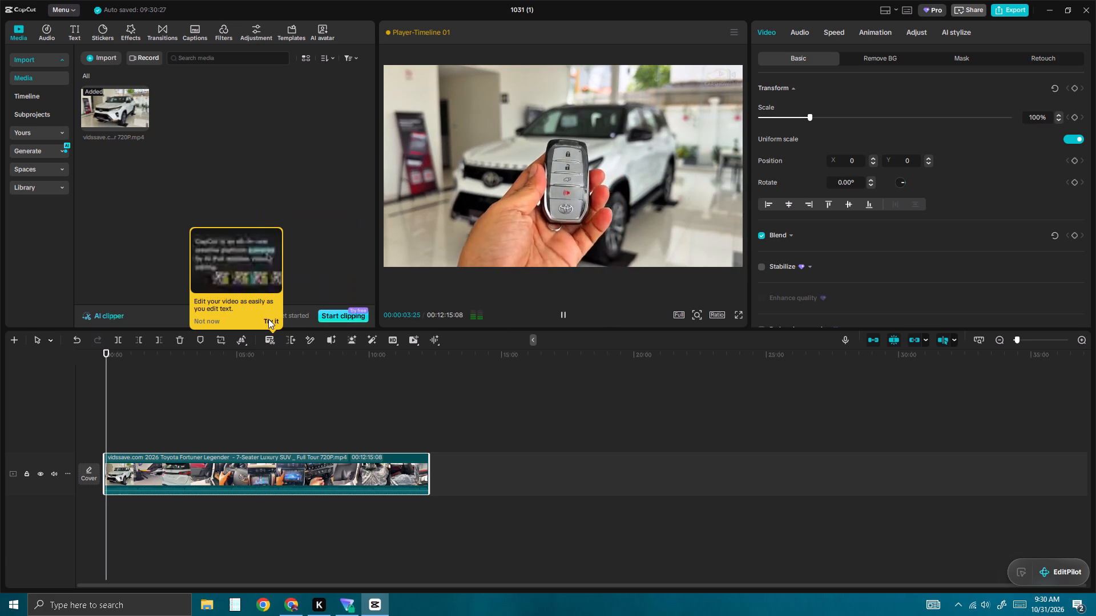
click(558, 307)
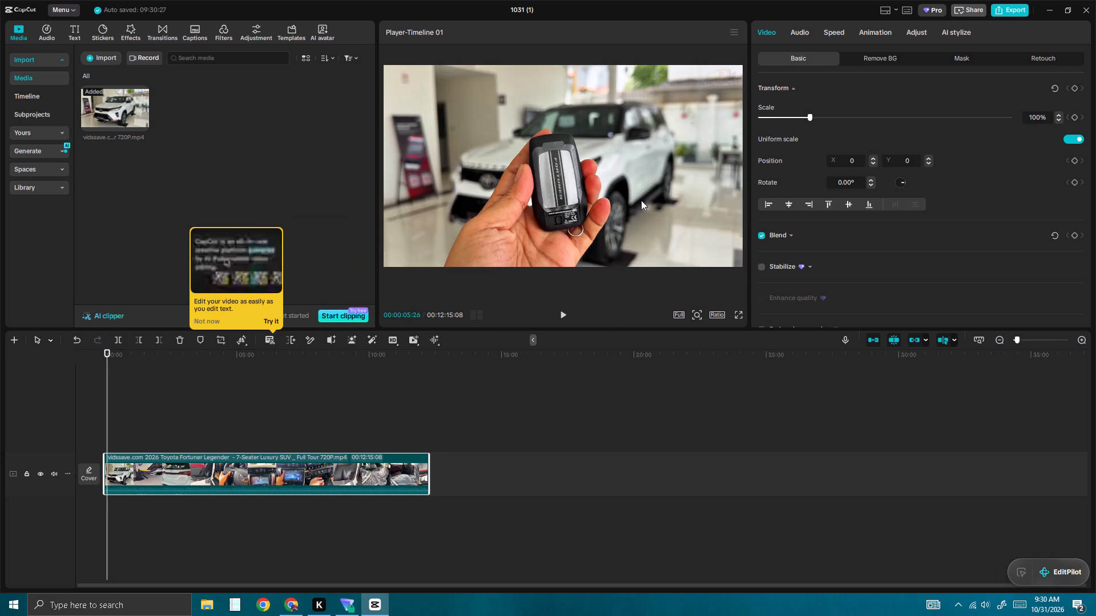
Return the playhead to the start of the Fortuner clip at 00:00:00:00.
click(1080, 336)
click(1080, 336)
click(1080, 336)
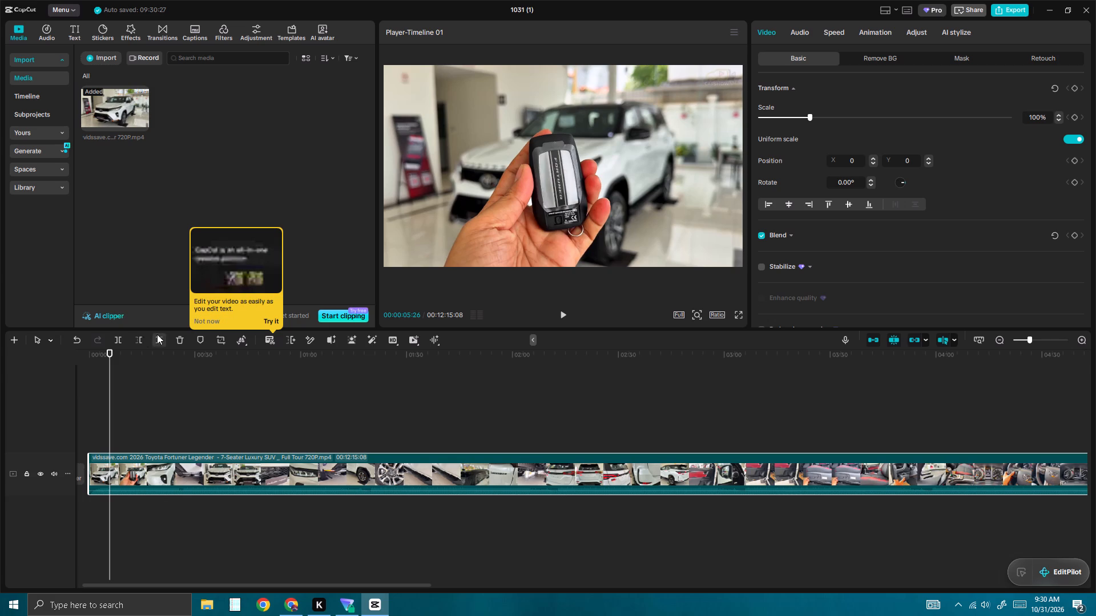
drag(106, 348, 92, 349)
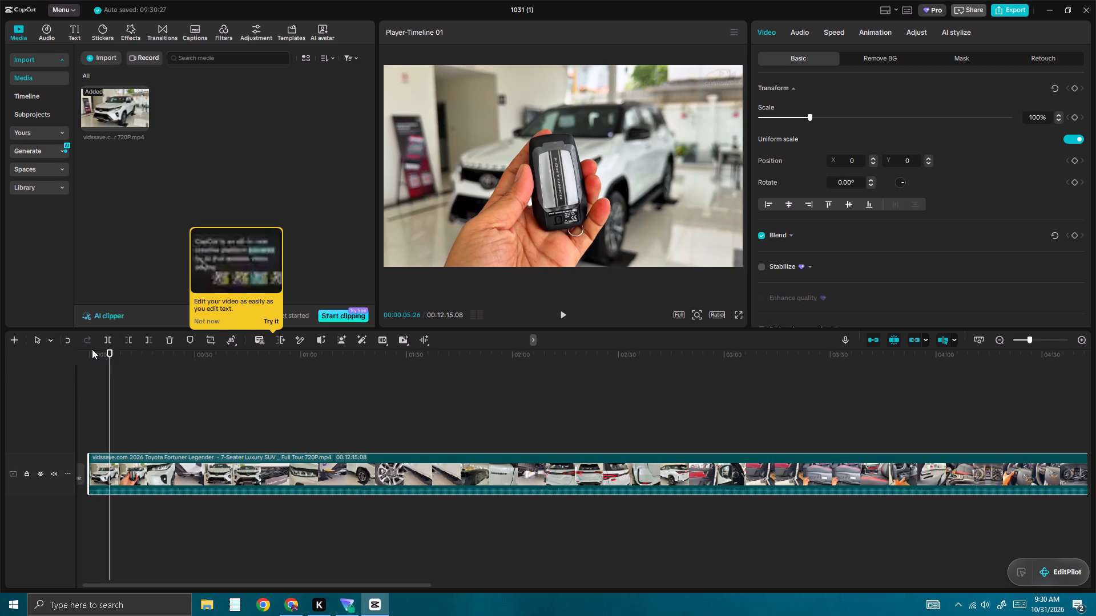
drag(92, 349, 89, 350)
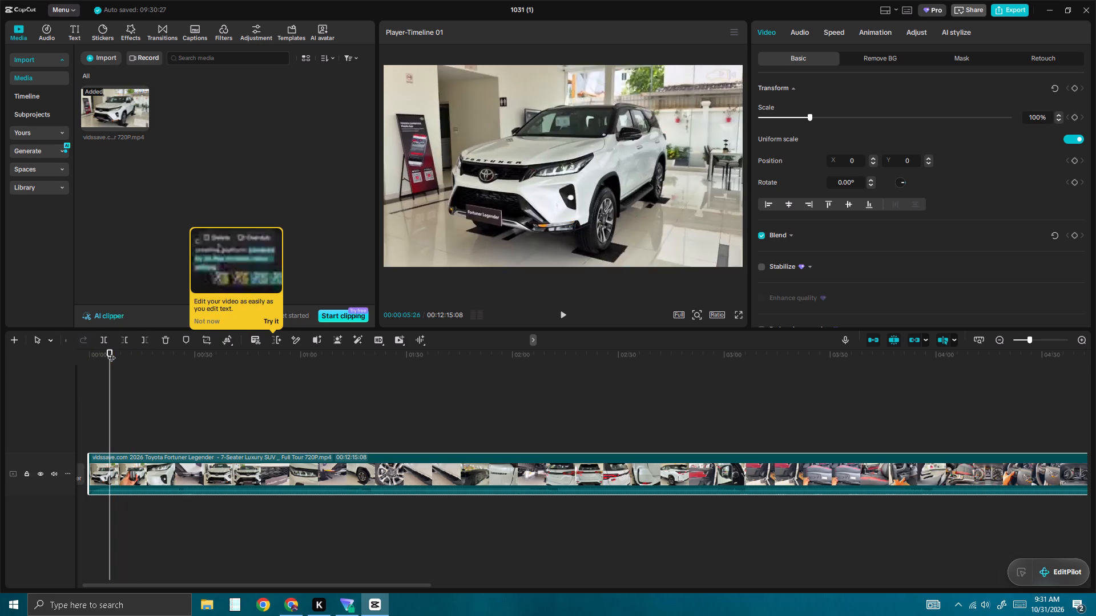
drag(111, 352, 106, 352)
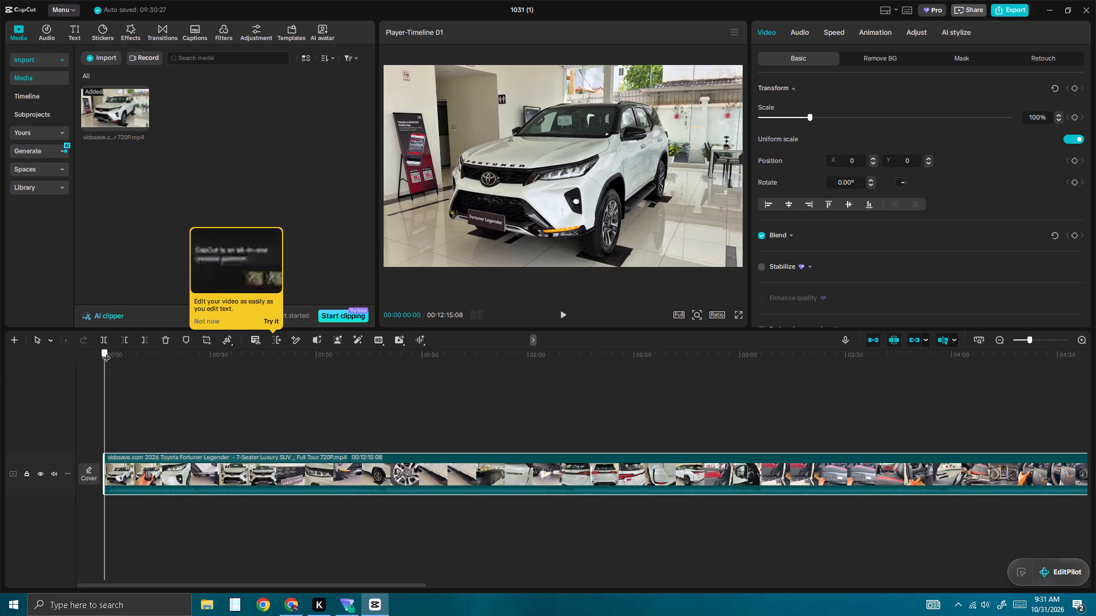
drag(106, 352, 98, 352)
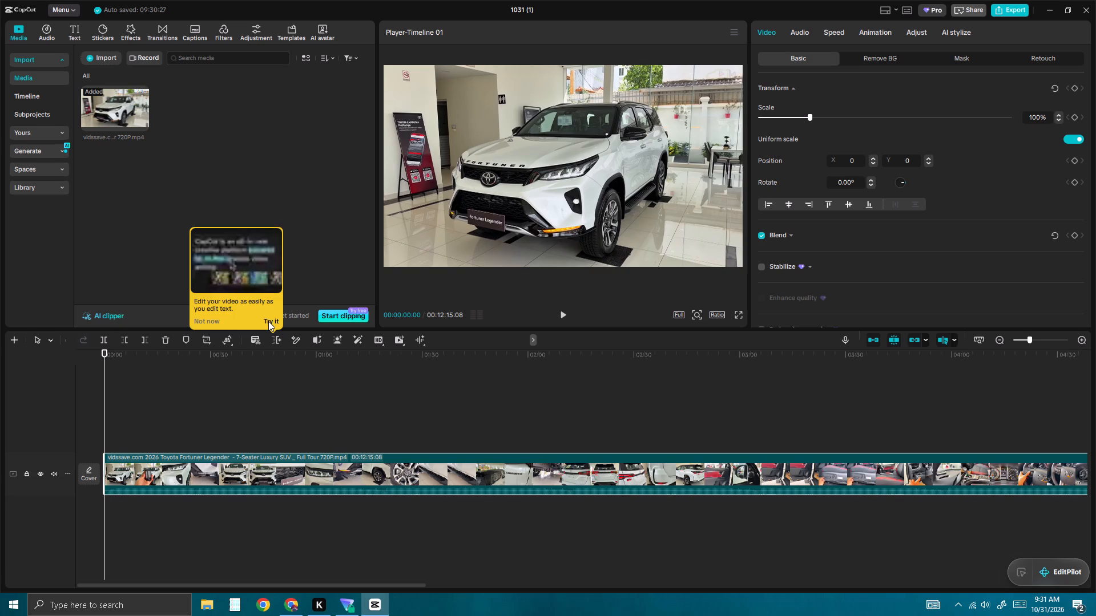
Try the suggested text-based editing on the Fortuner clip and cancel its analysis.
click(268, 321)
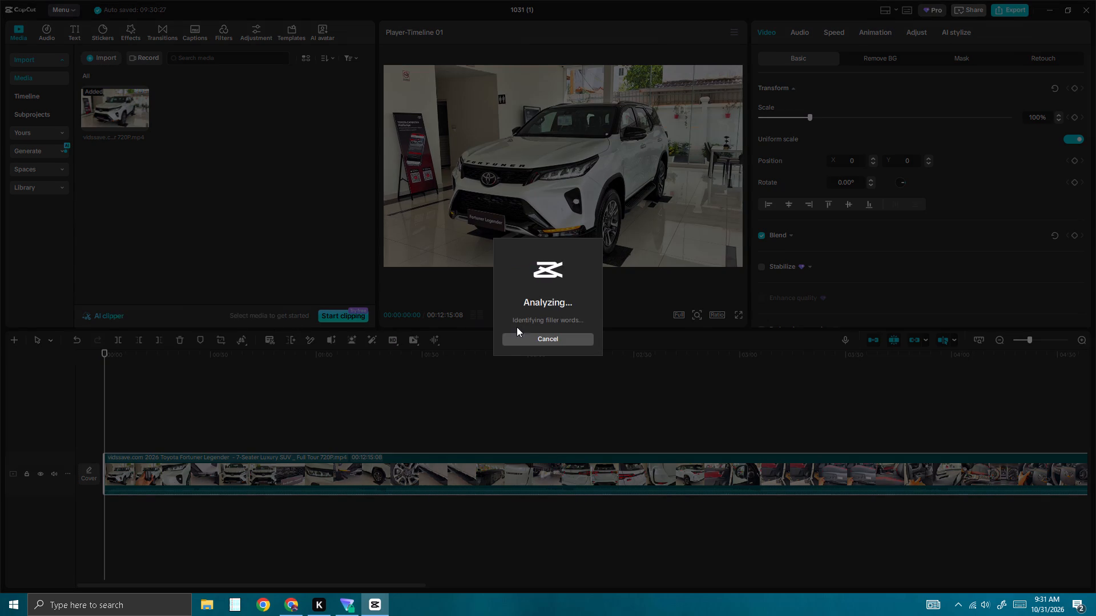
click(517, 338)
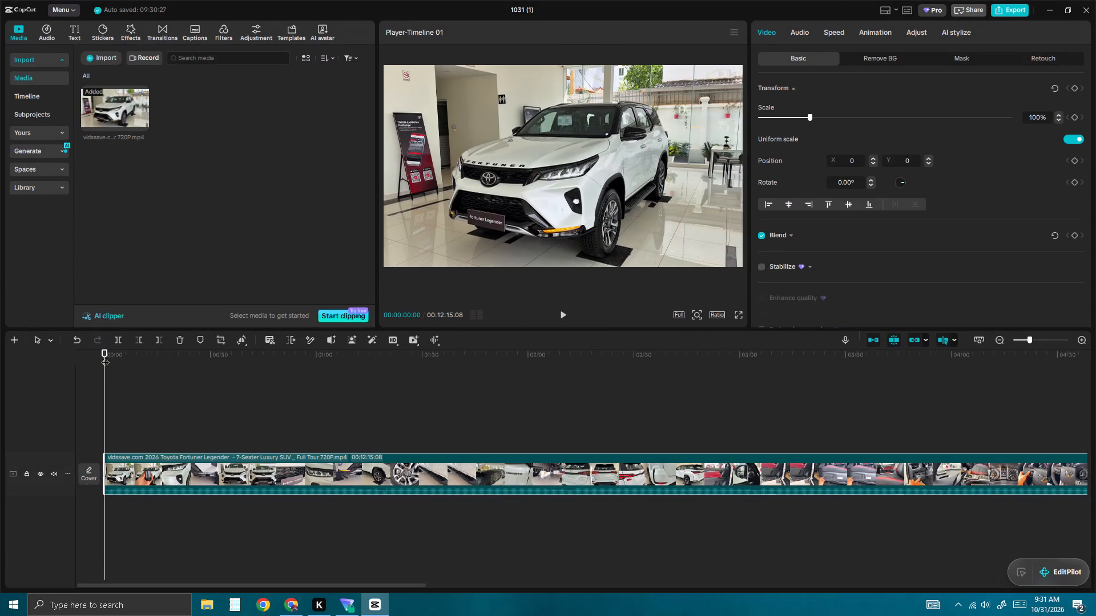
Play the Fortuner clip from the start, pause after about two seconds, and set the playhead at 00:00:02:18.
click(559, 316)
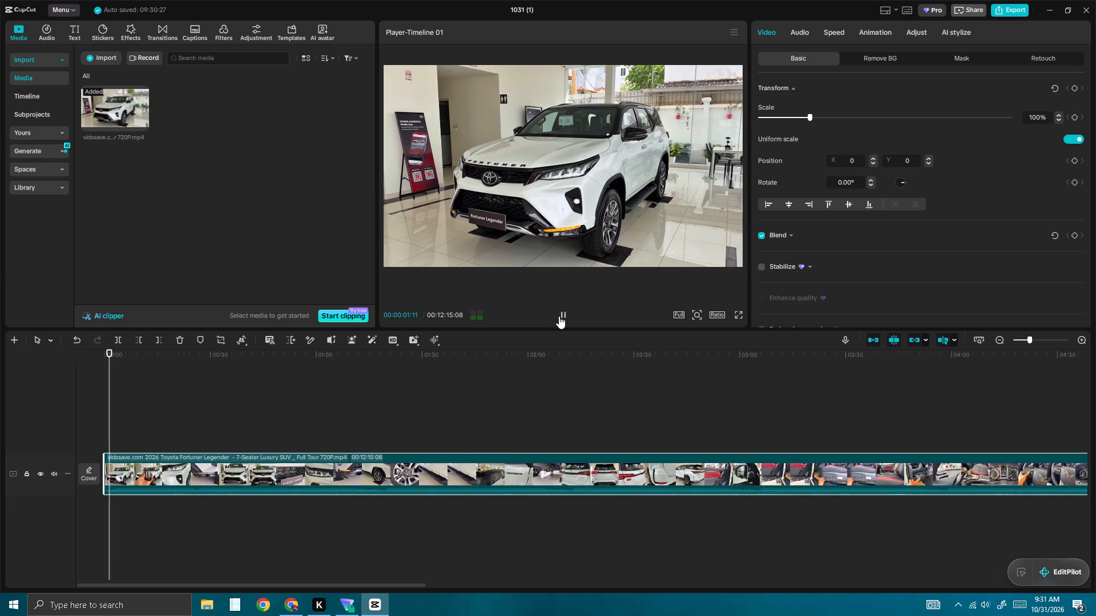
click(559, 316)
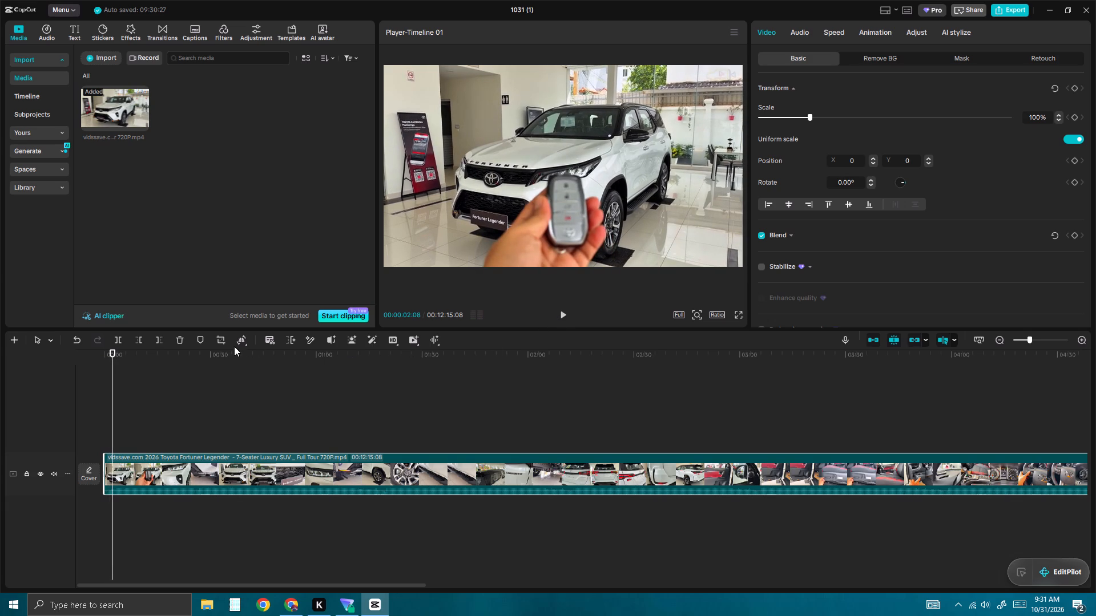
click(114, 355)
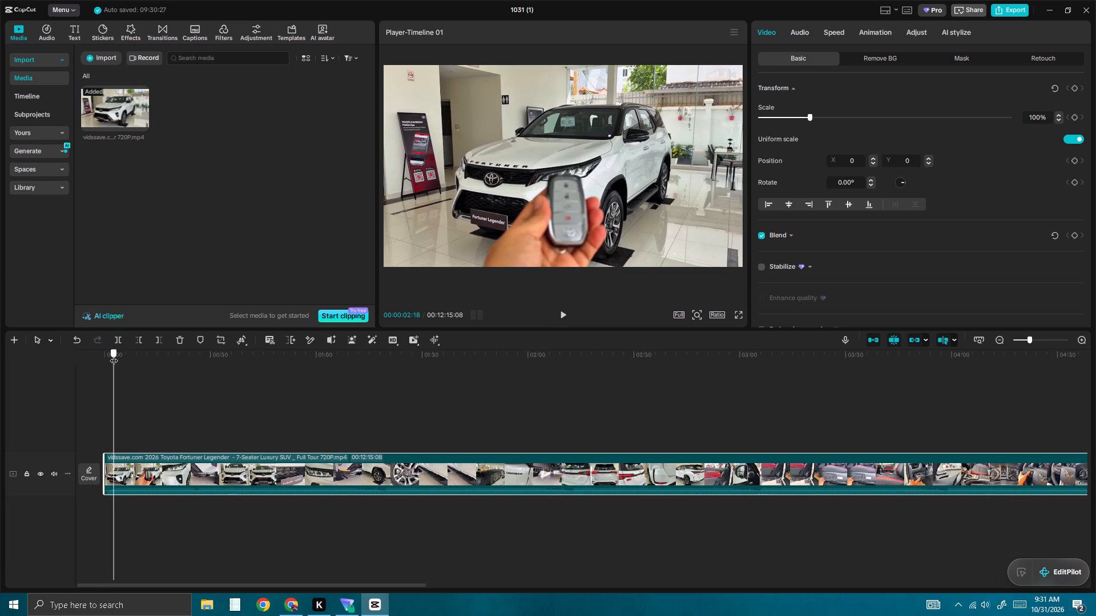
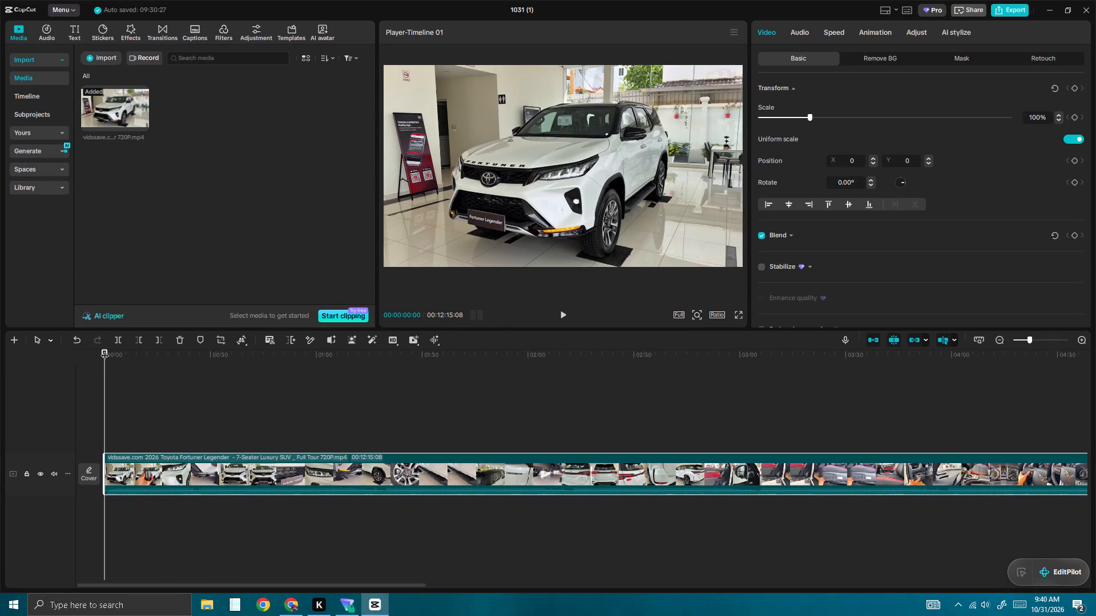
Review the Fortuner clip's opening seconds to find the cut point and split the clip at 00:00:07:23.
drag(104, 350, 98, 355)
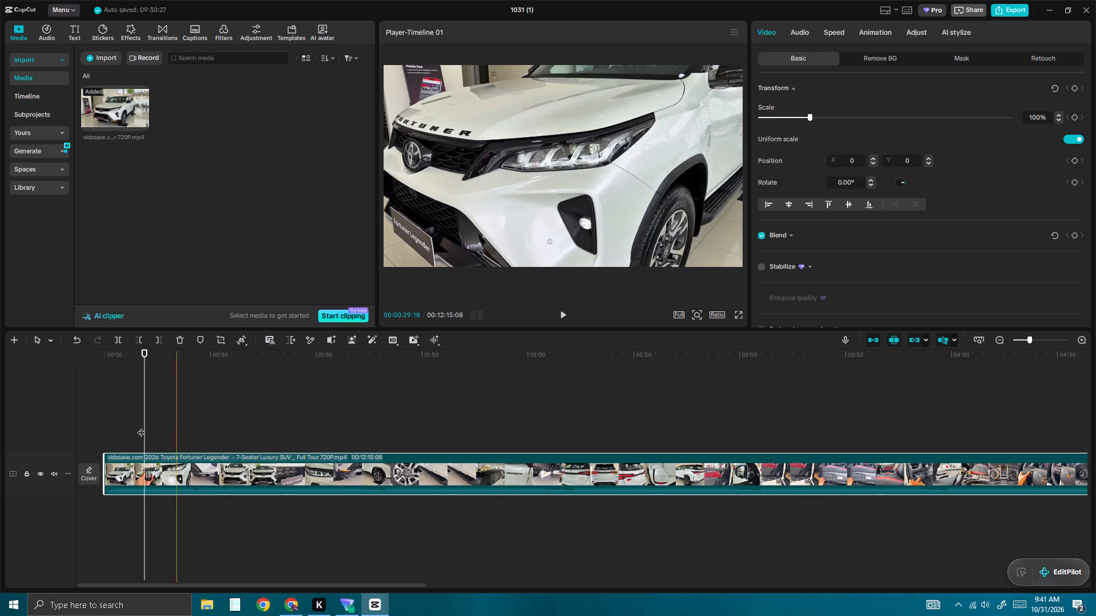
click(561, 312)
click(559, 309)
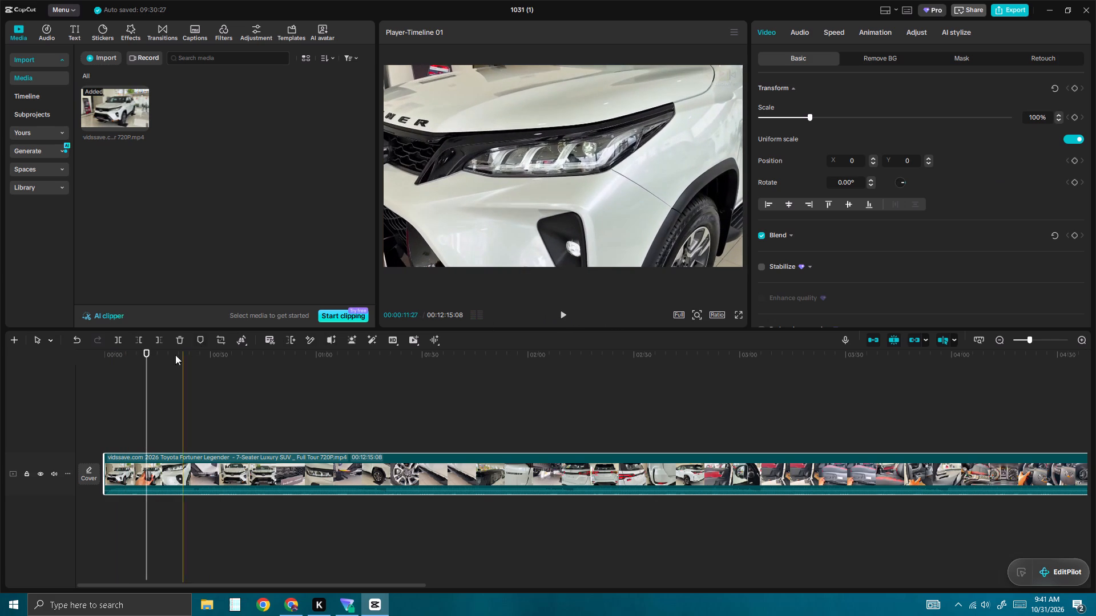
drag(147, 351, 143, 351)
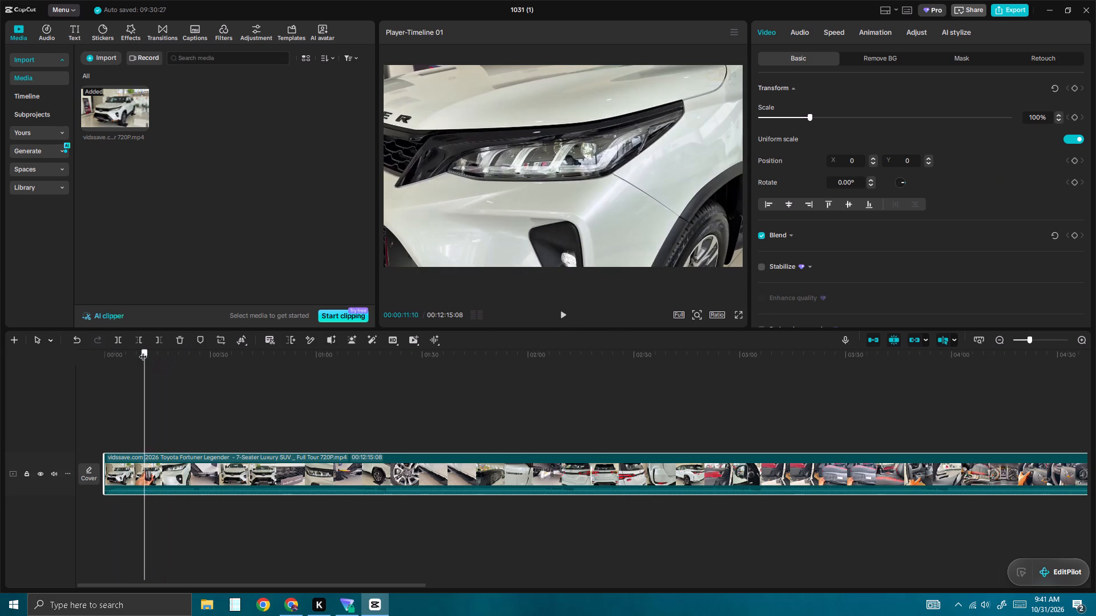
drag(143, 351, 135, 350)
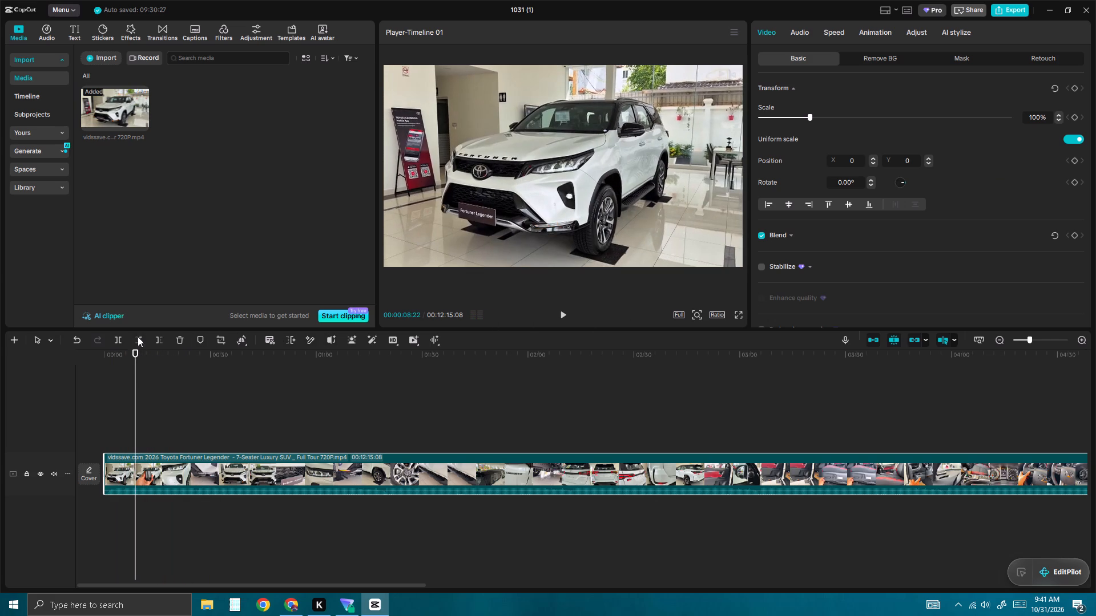
click(558, 311)
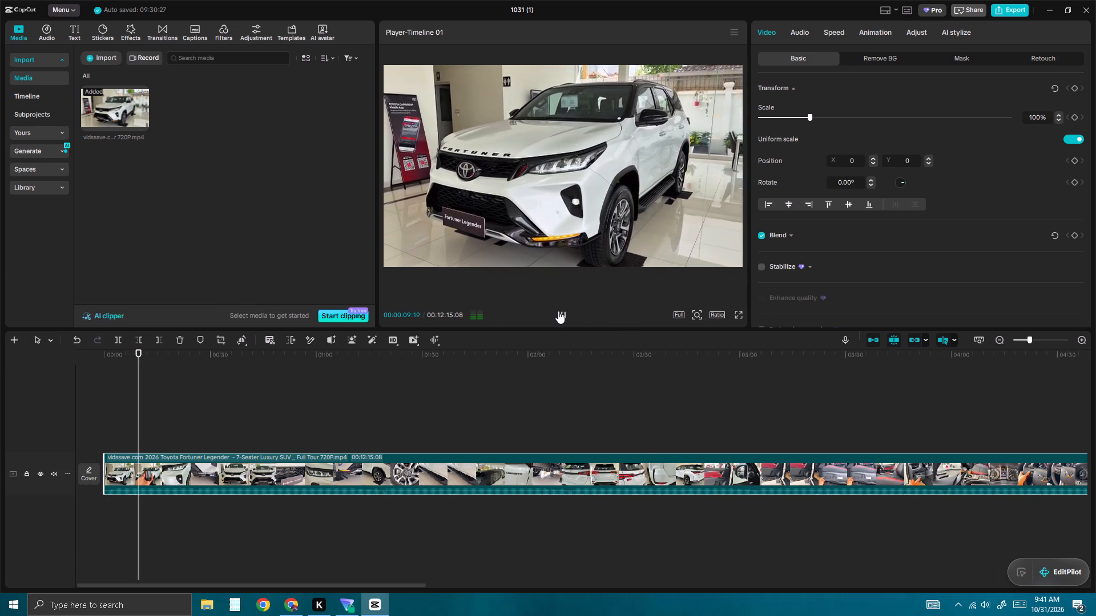
click(558, 311)
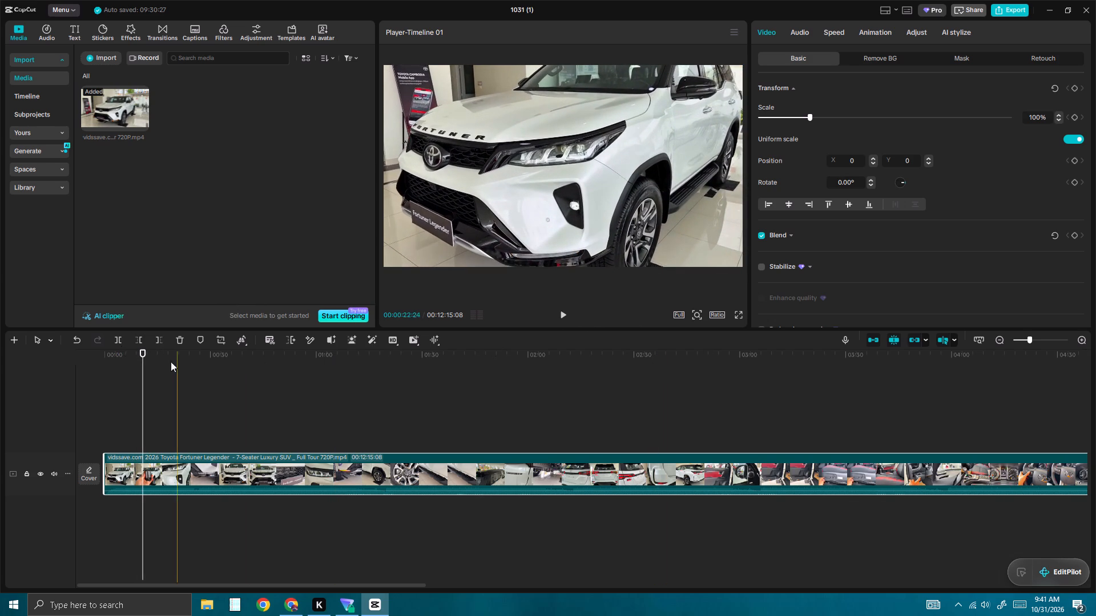
drag(141, 351, 135, 354)
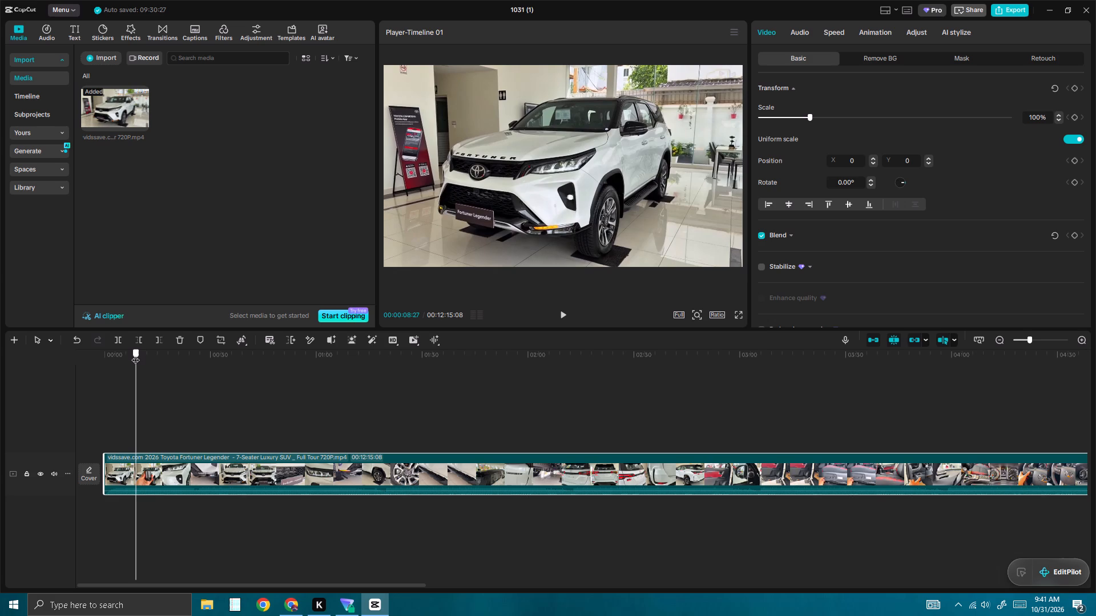
drag(135, 354, 132, 354)
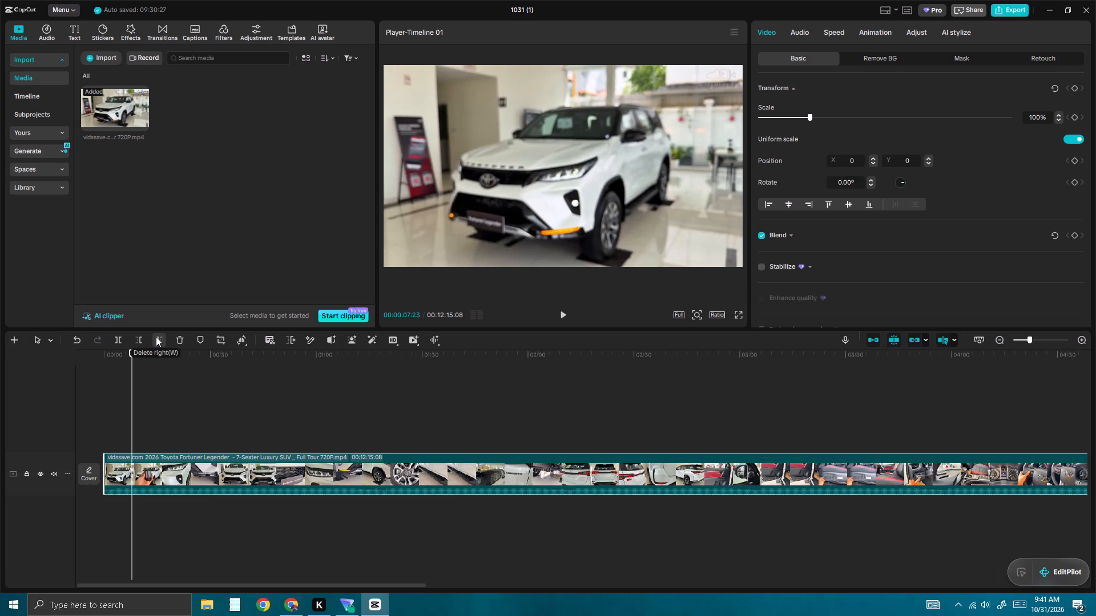
click(116, 340)
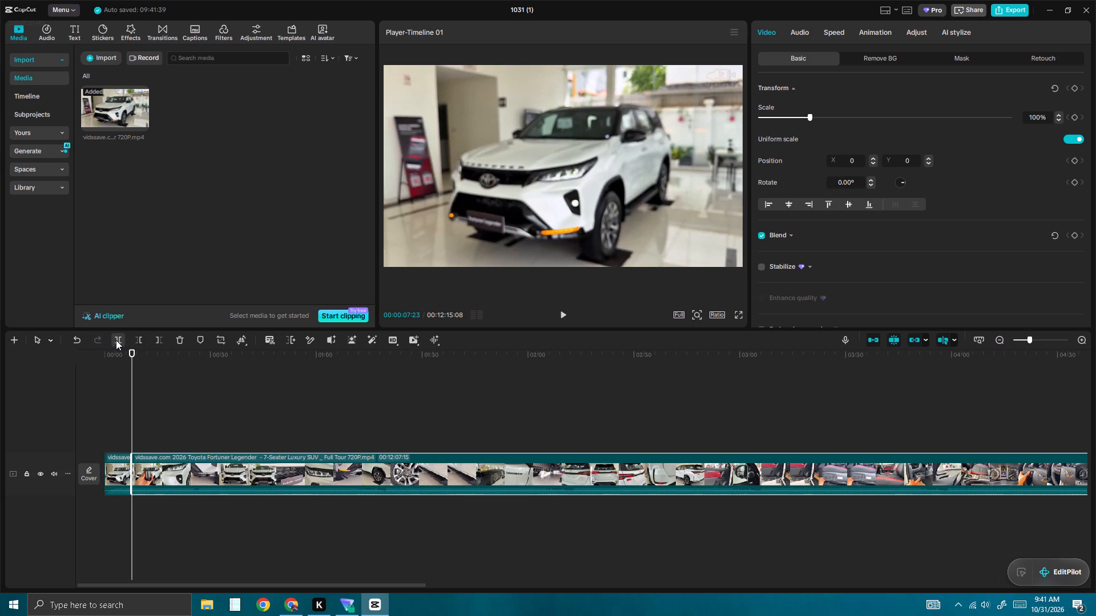
Delete the short opening segment before the split, so the remaining Fortuner footage starts the timeline.
right_click(120, 472)
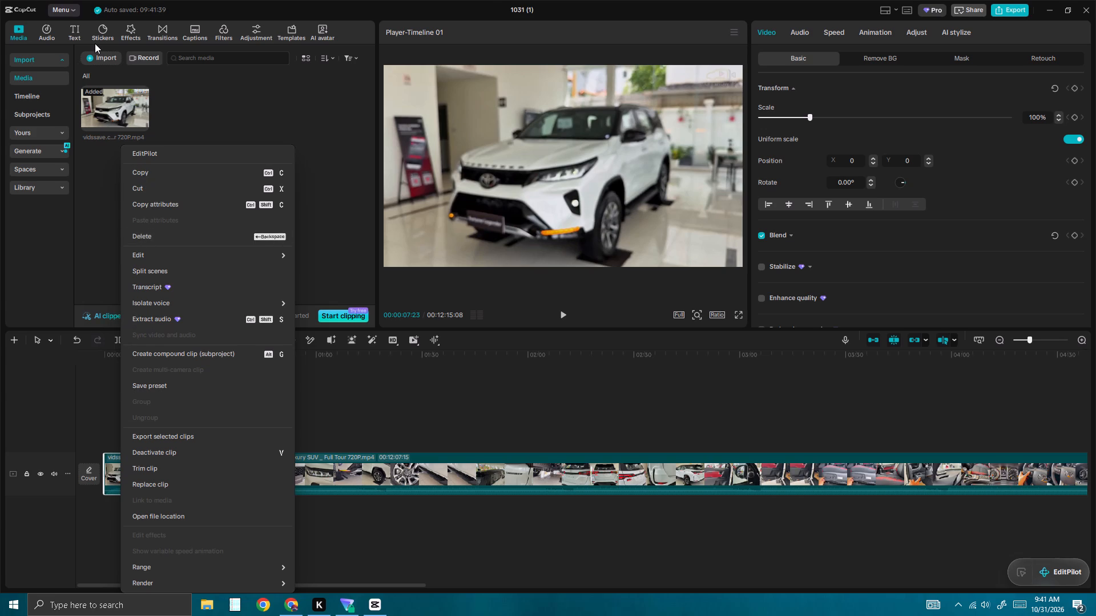
click(164, 242)
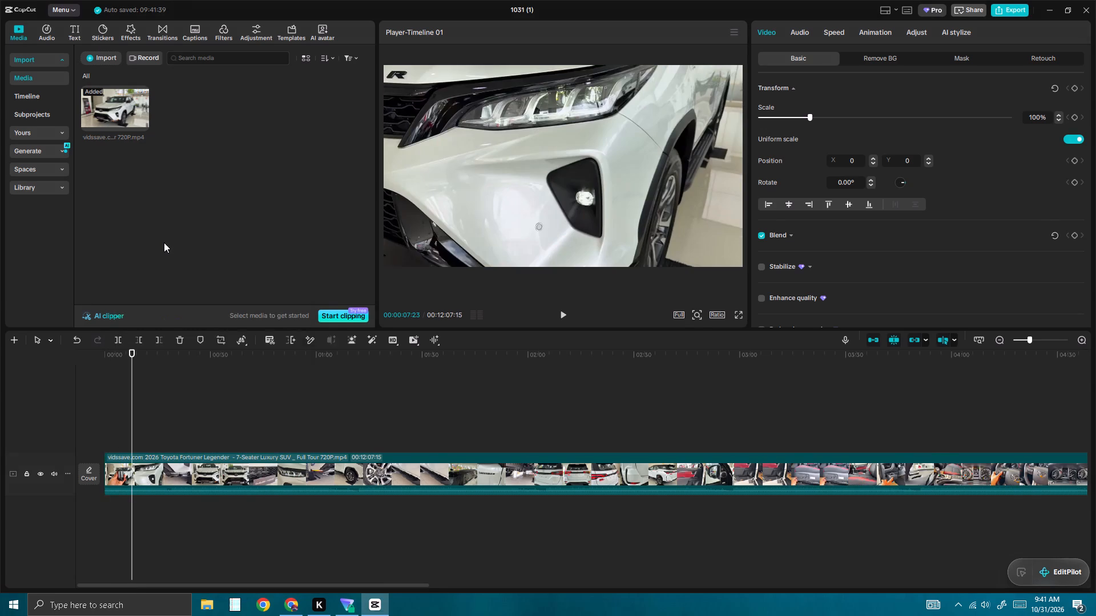
Play the shortened Fortuner video from its start and split it at 00:00:07:11.
drag(129, 352, 71, 343)
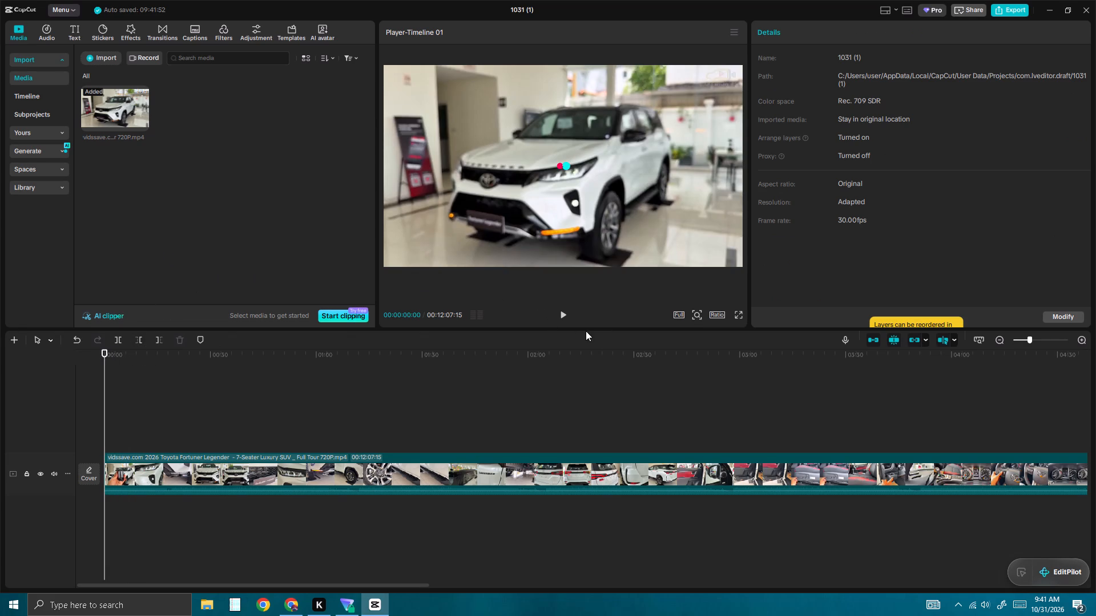
click(556, 308)
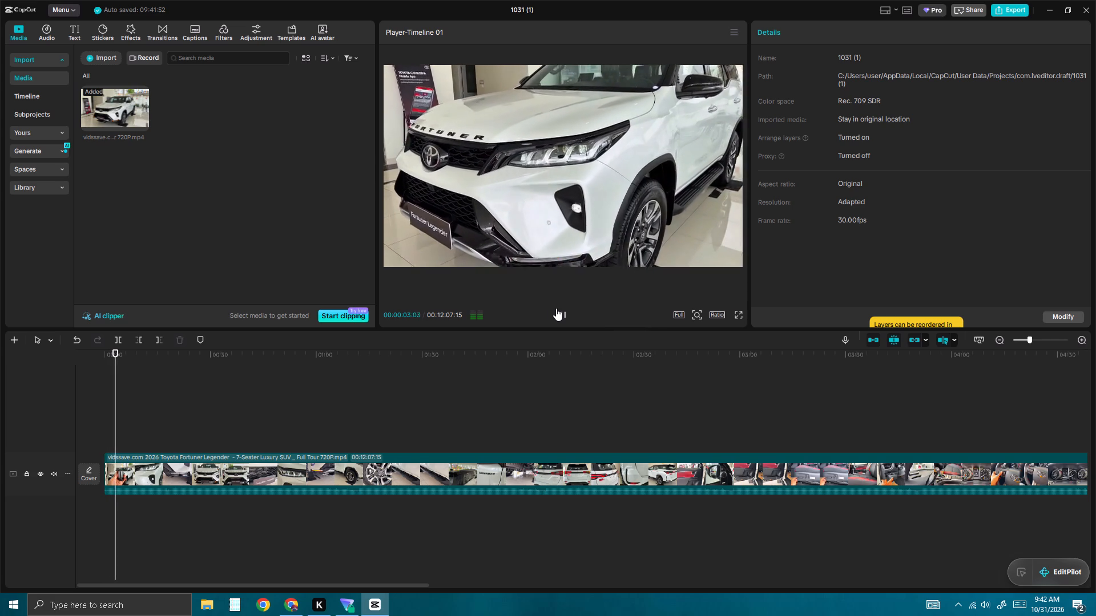
click(556, 308)
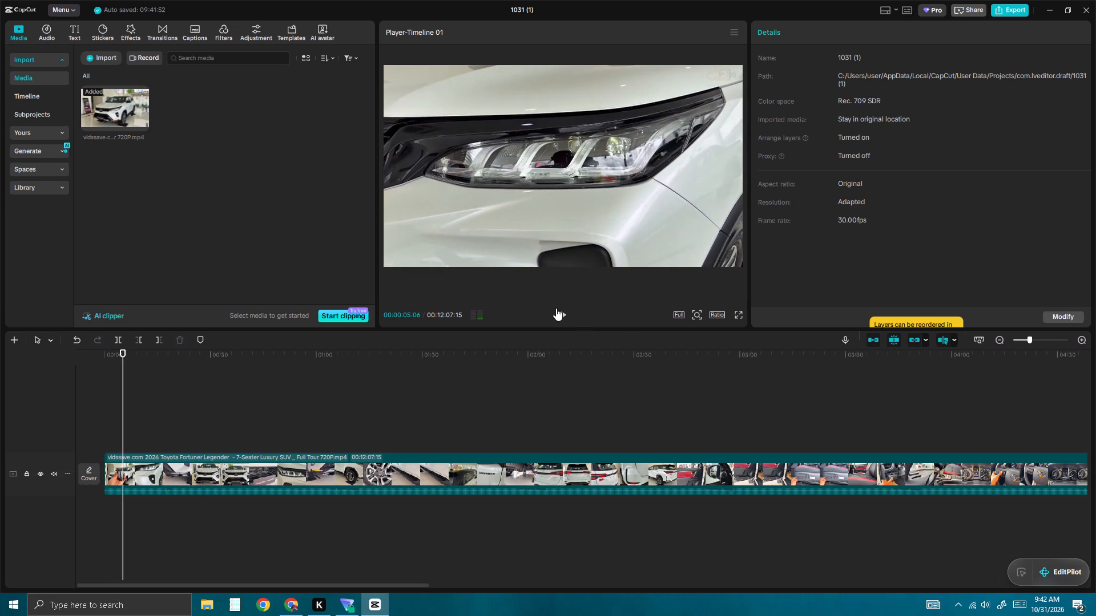
click(556, 308)
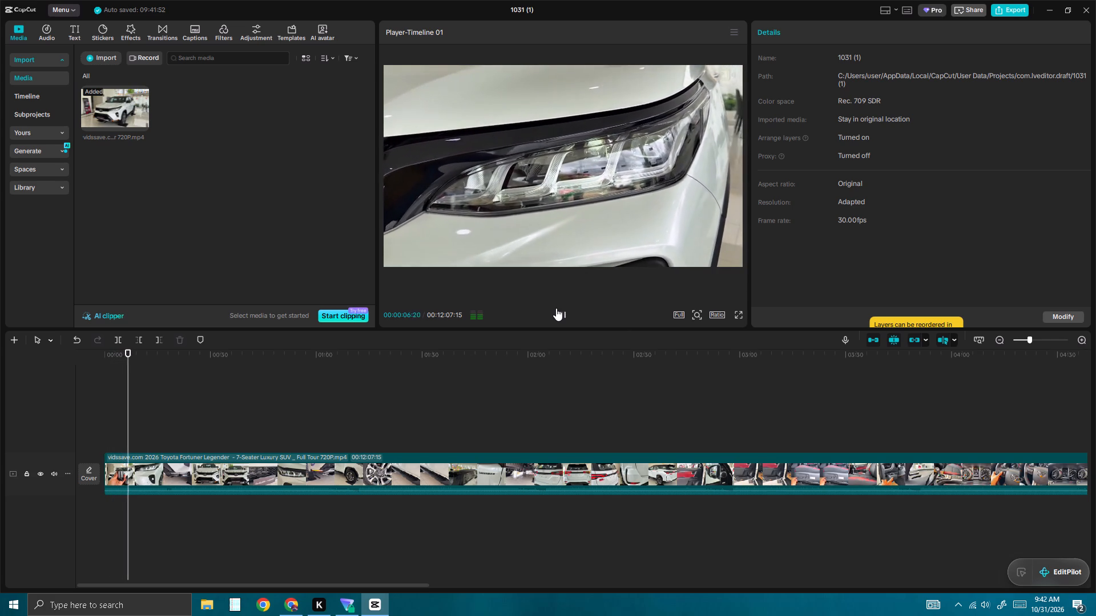
click(556, 308)
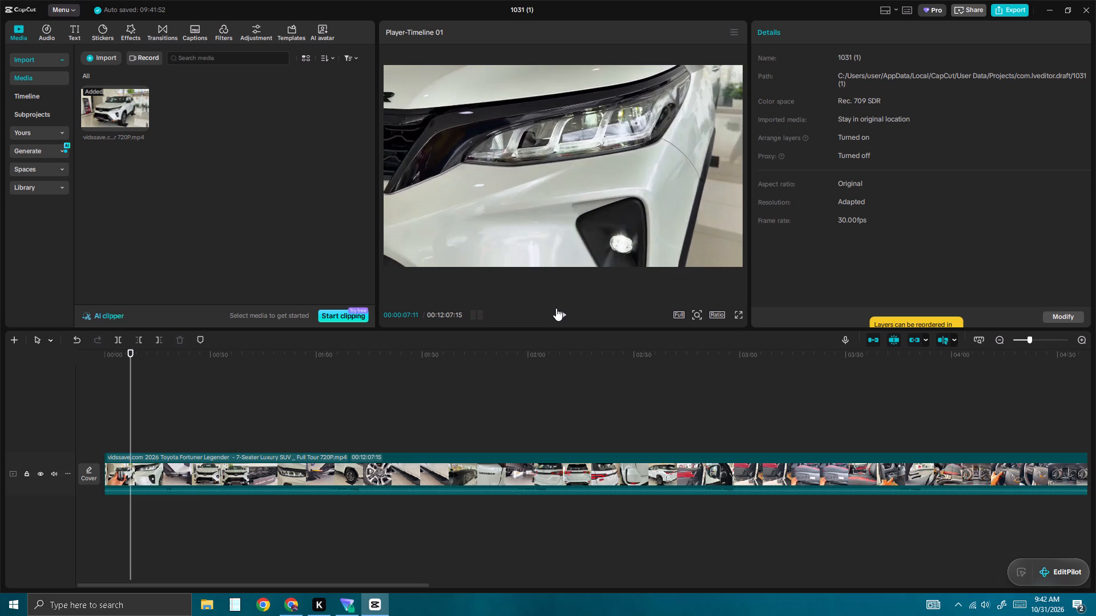
click(118, 344)
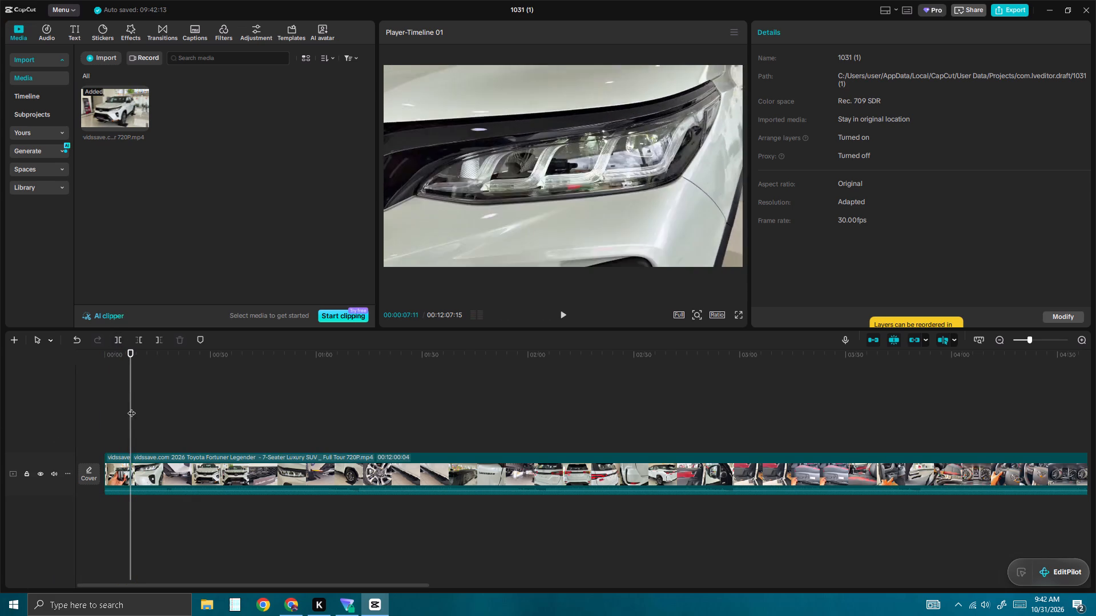
Play on past the cut at 00:00:07:11, move the playhead back slightly, and split the clip at 00:00:12:28.
click(562, 314)
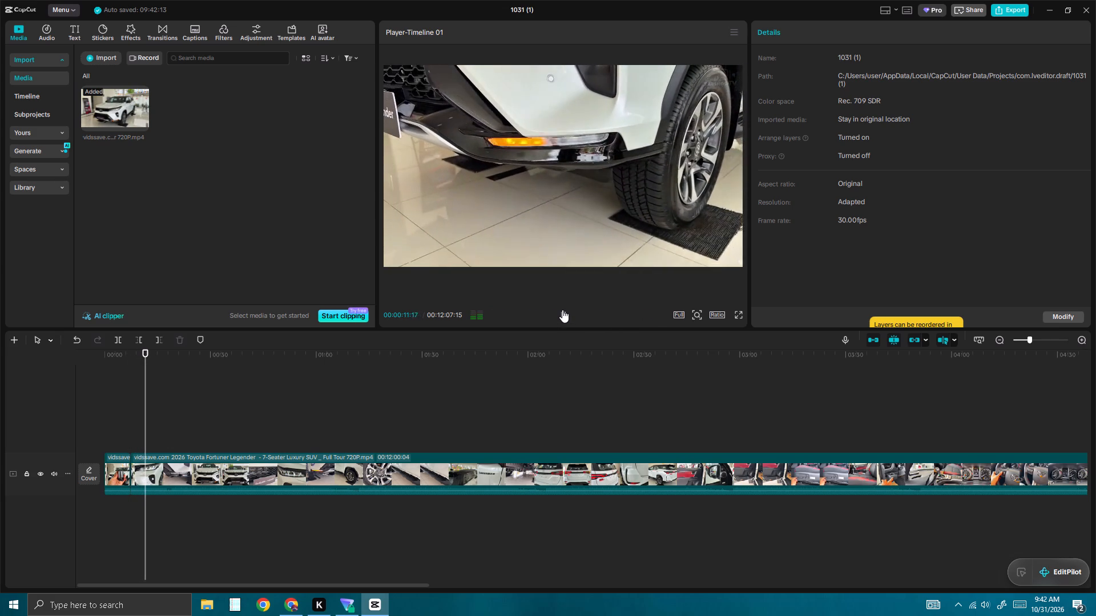
click(562, 308)
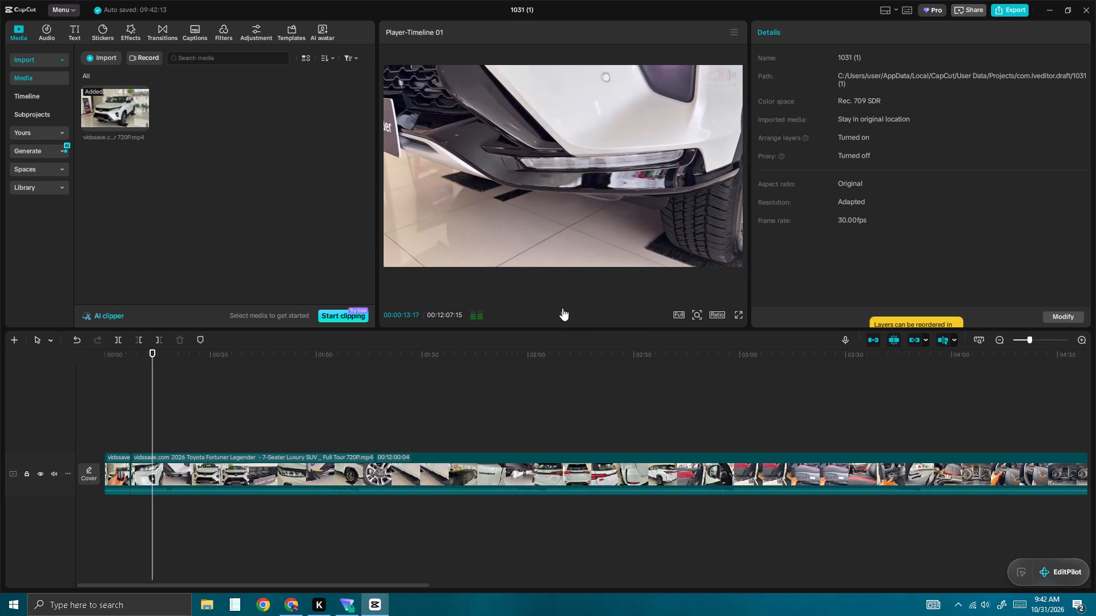
click(152, 350)
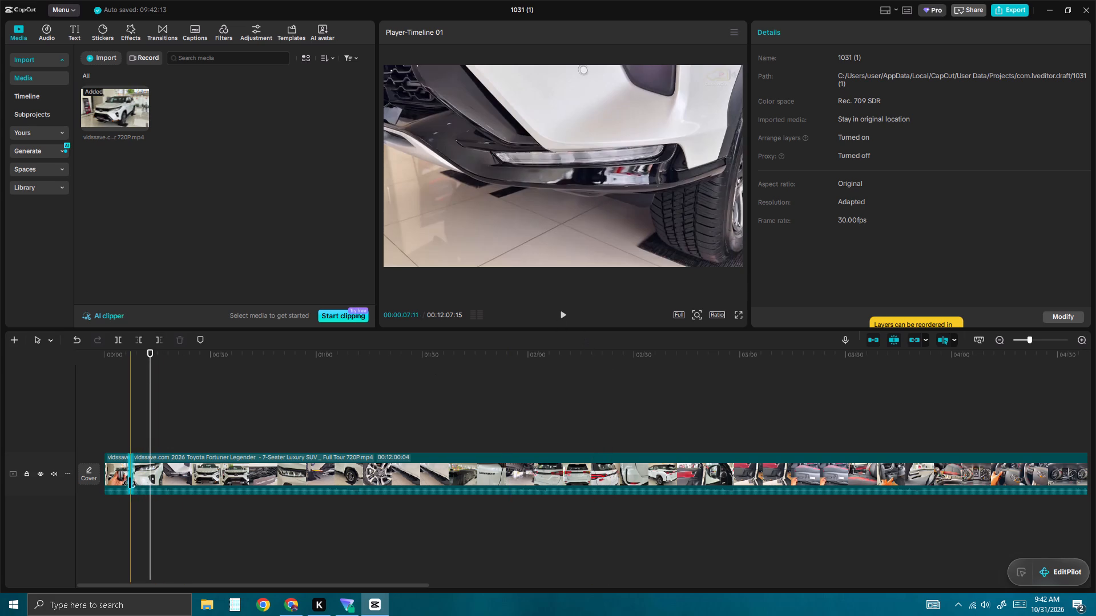
click(118, 342)
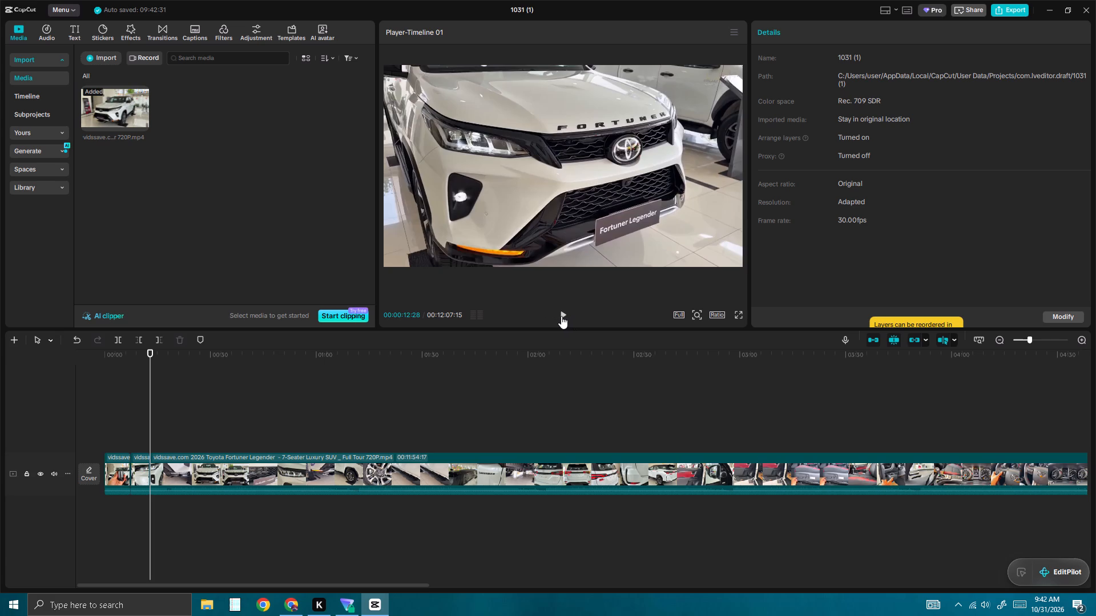
Play briefly past the cut at 00:00:12:28 and split the remaining Fortuner clip at 00:00:14:03.
click(561, 316)
click(561, 316)
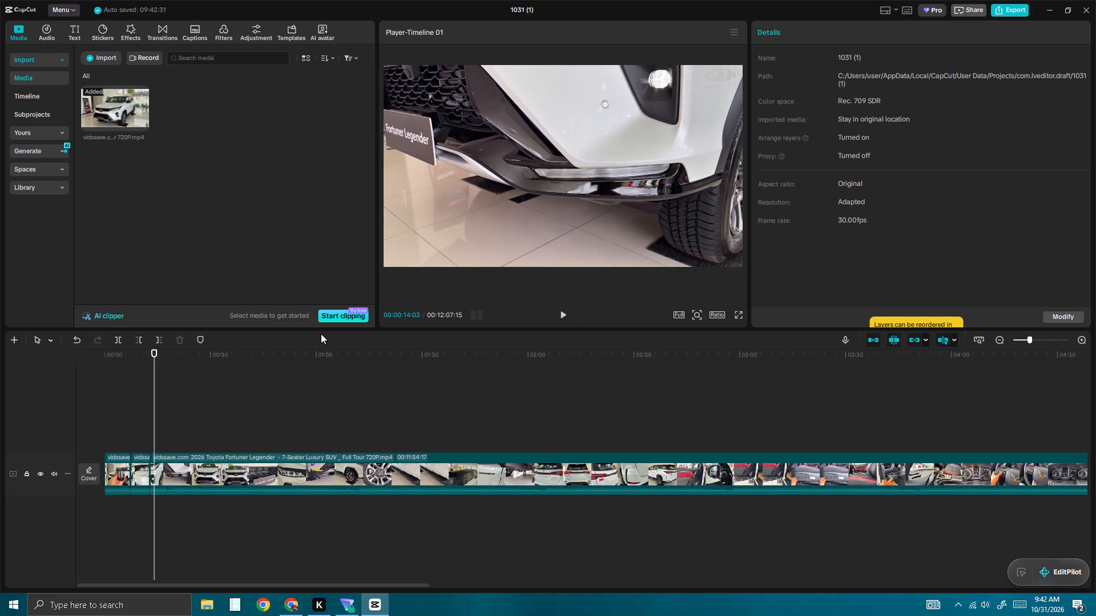
click(118, 342)
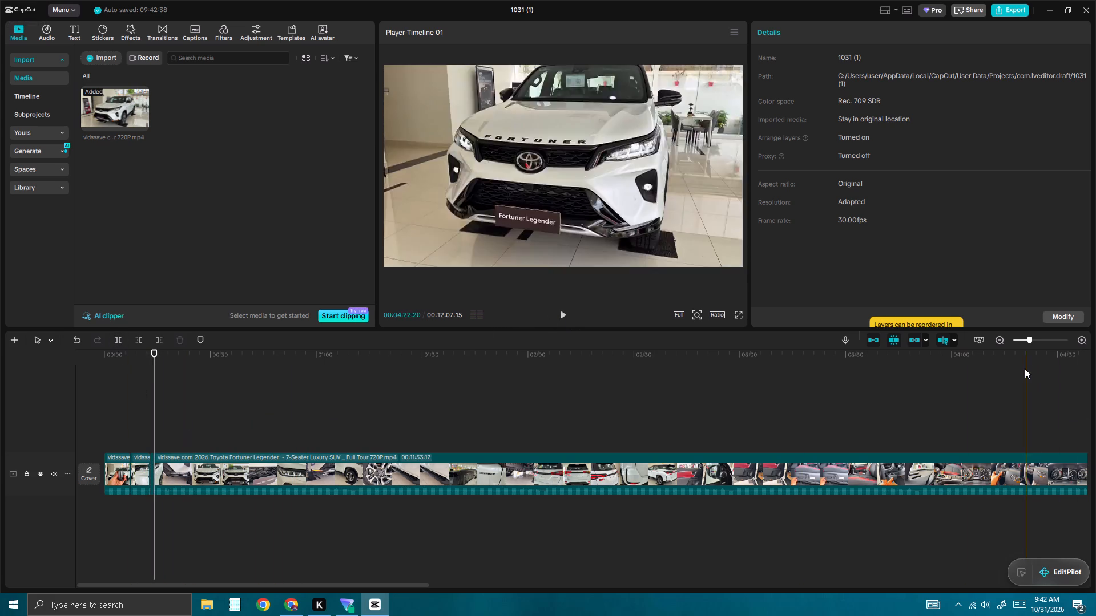
Zoom the timeline in to frame level around the cut at 00:00:14:03.
drag(1025, 338, 1042, 338)
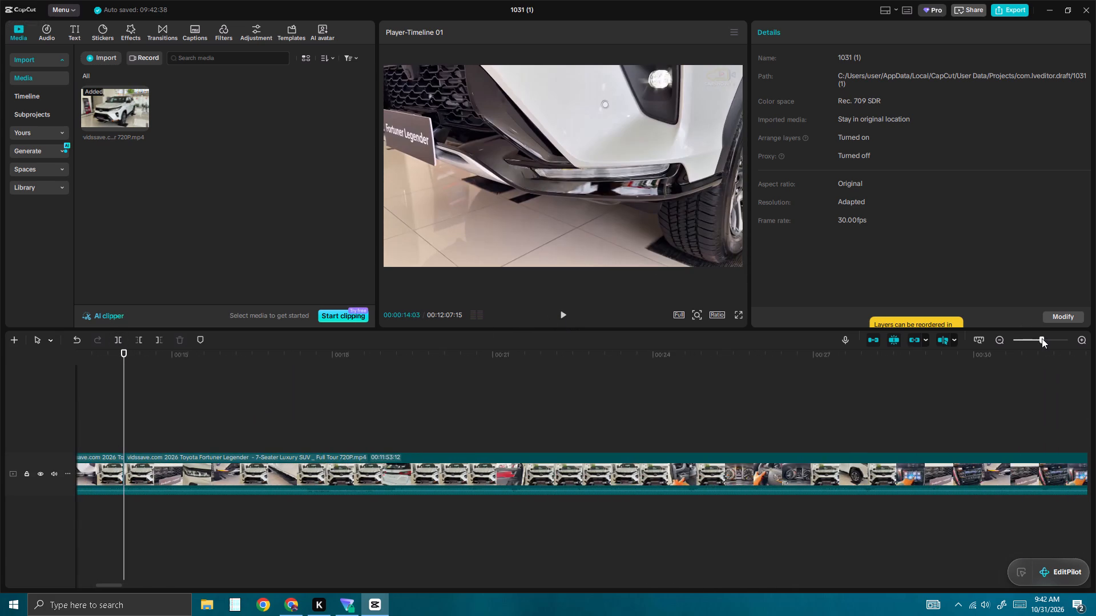
drag(1042, 338, 1086, 344)
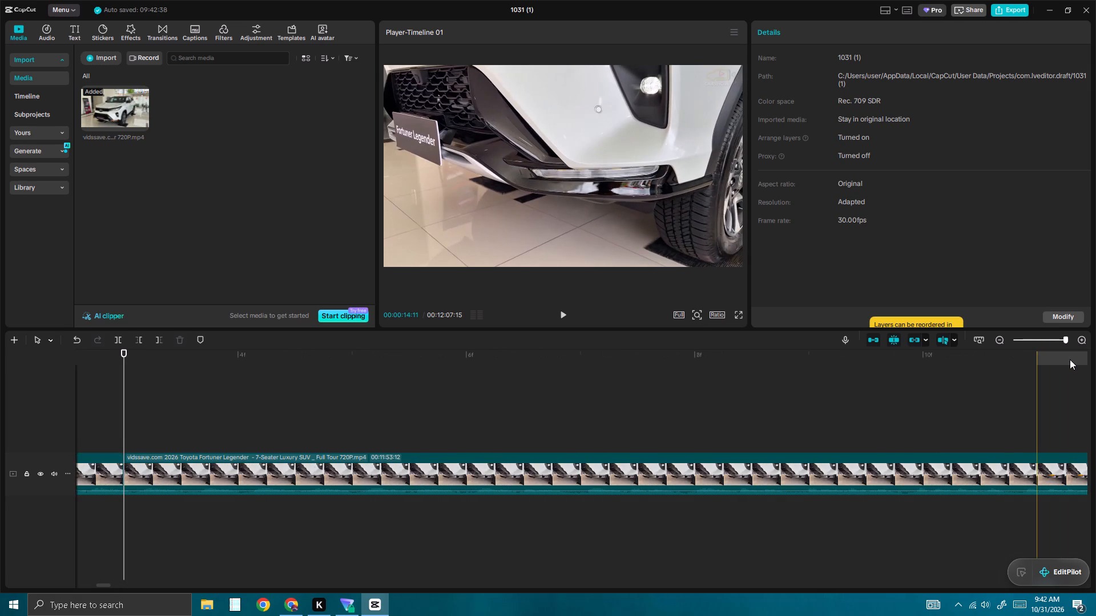
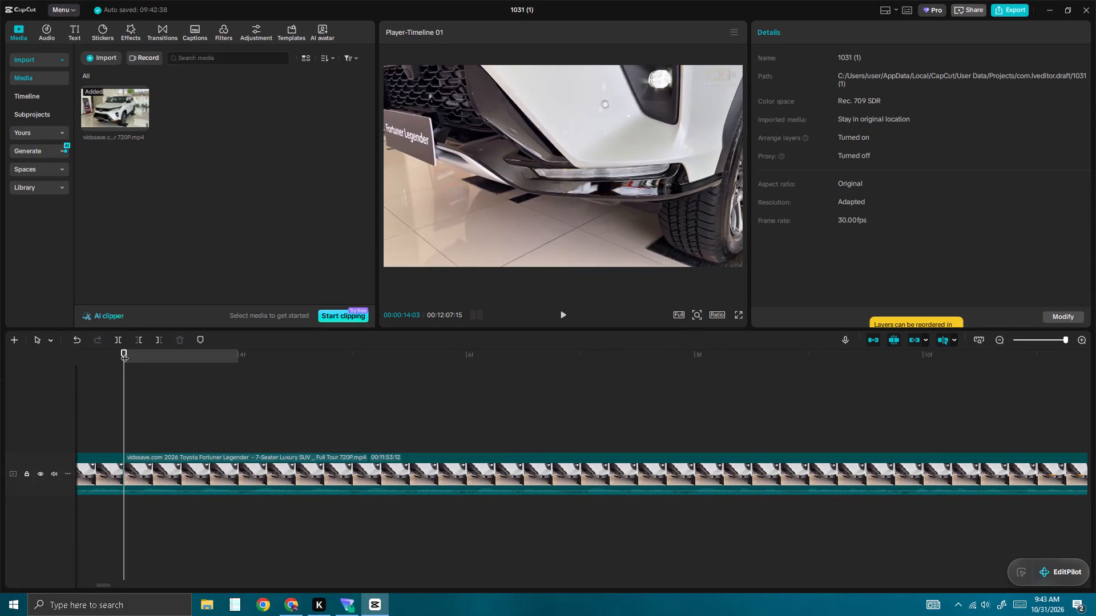
Move the playhead back from the cut at 00:00:14:03 past the 00:00:12:28 cut to about 00:00:12:15.
drag(124, 352, 71, 350)
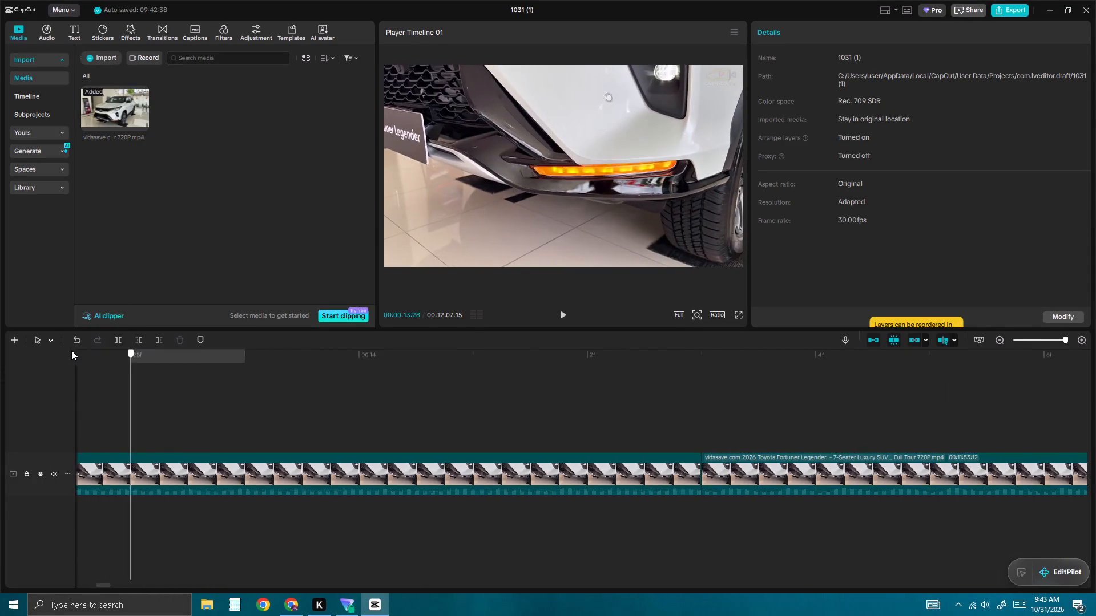
drag(71, 350, 12, 350)
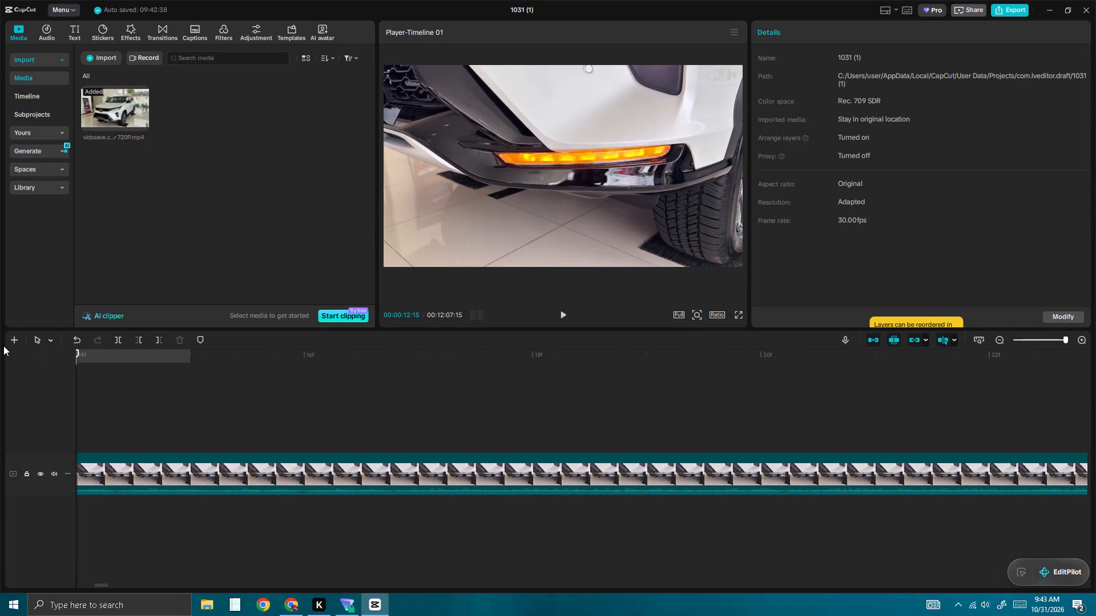
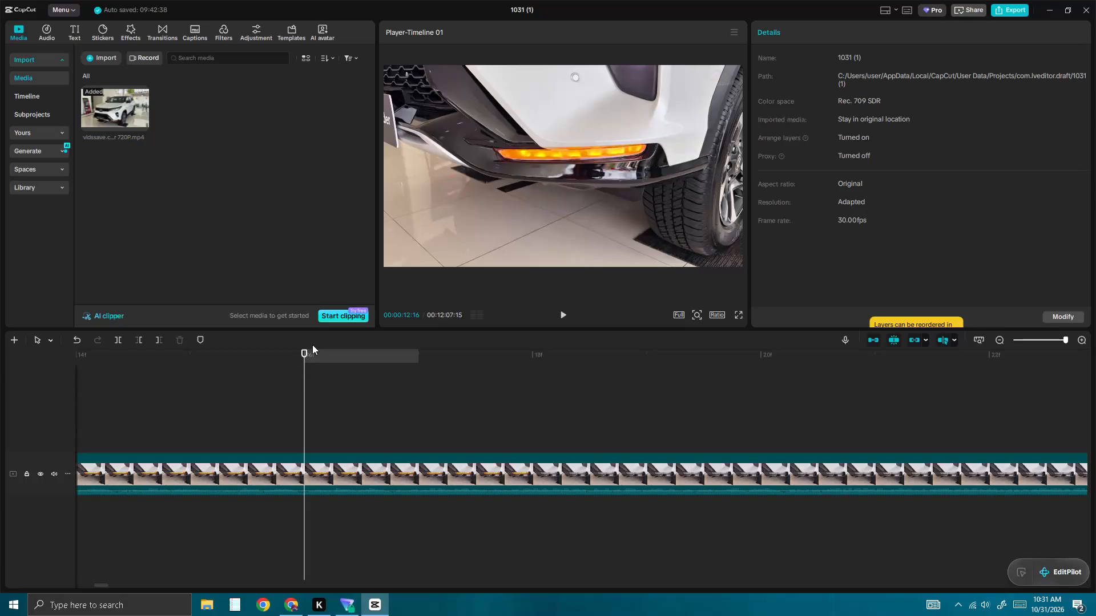
Play the footage from about 00:00:09:10 to 00:00:12:05 to review the shot leading up to the cuts.
click(306, 352)
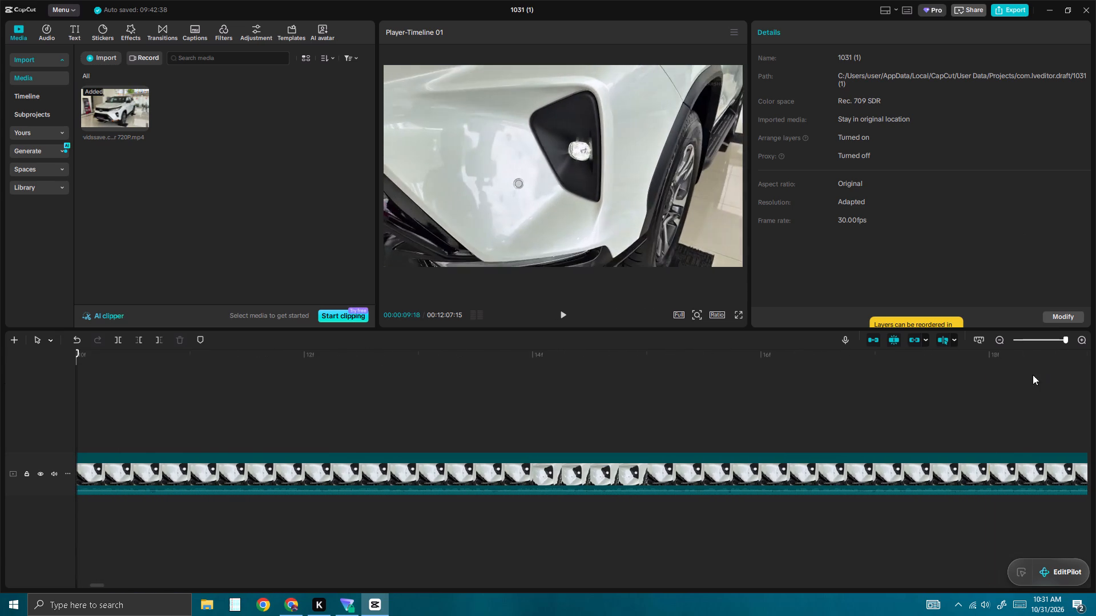
drag(1062, 340, 1041, 341)
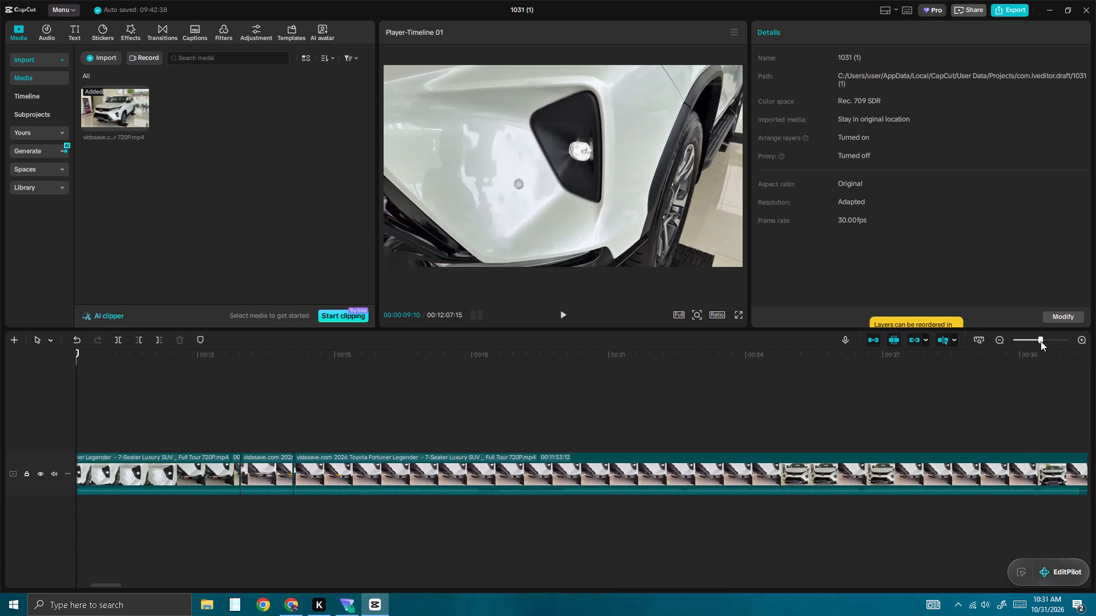
drag(1041, 341, 1004, 344)
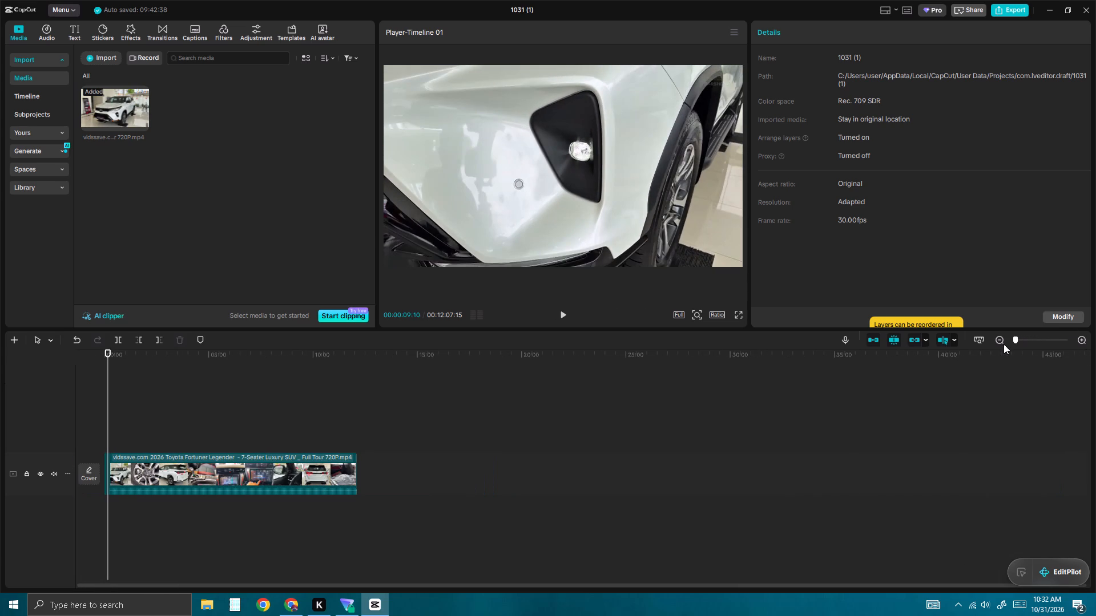
drag(1004, 344, 1029, 344)
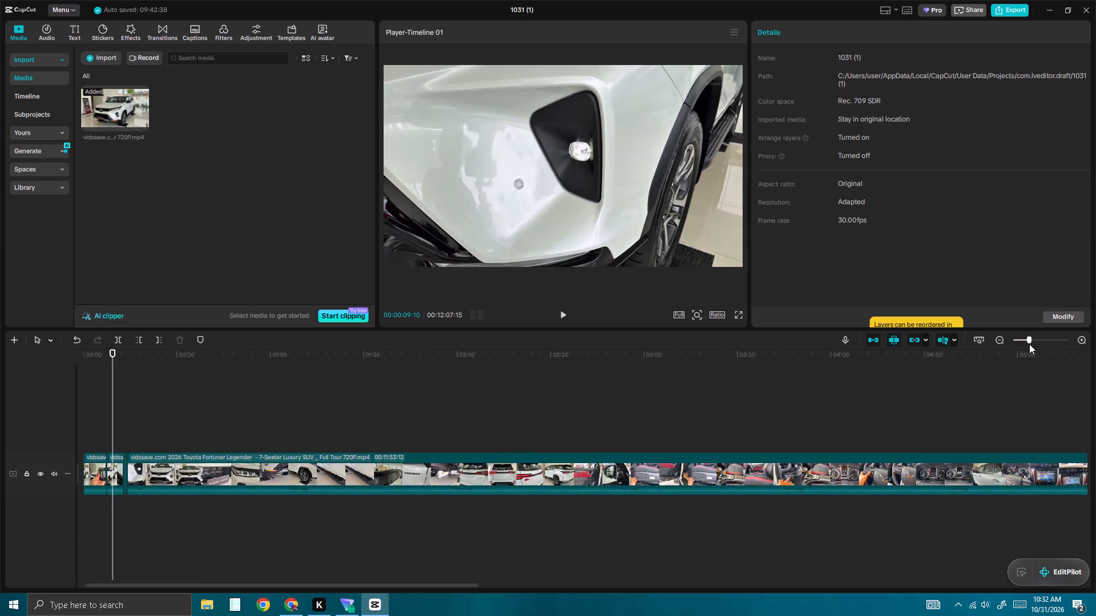
drag(1029, 344, 1033, 343)
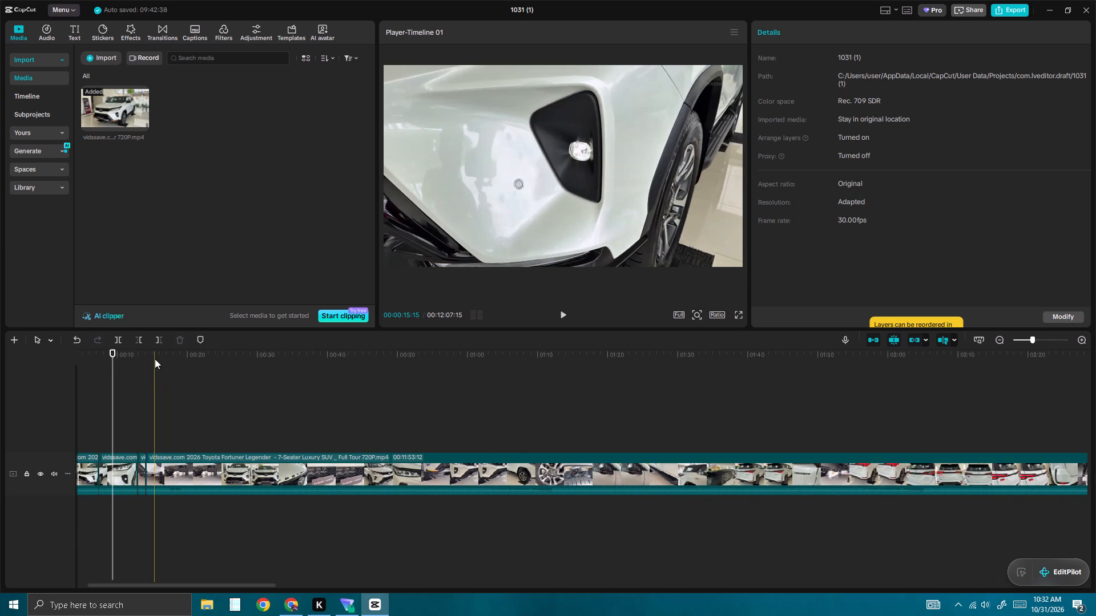
click(563, 313)
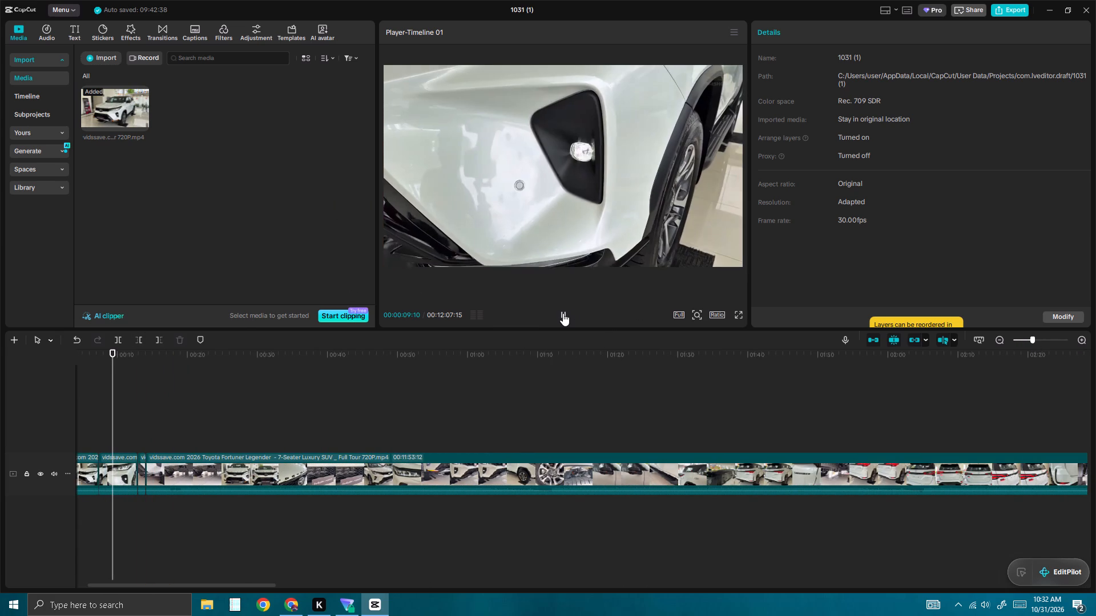
click(563, 313)
click(563, 313)
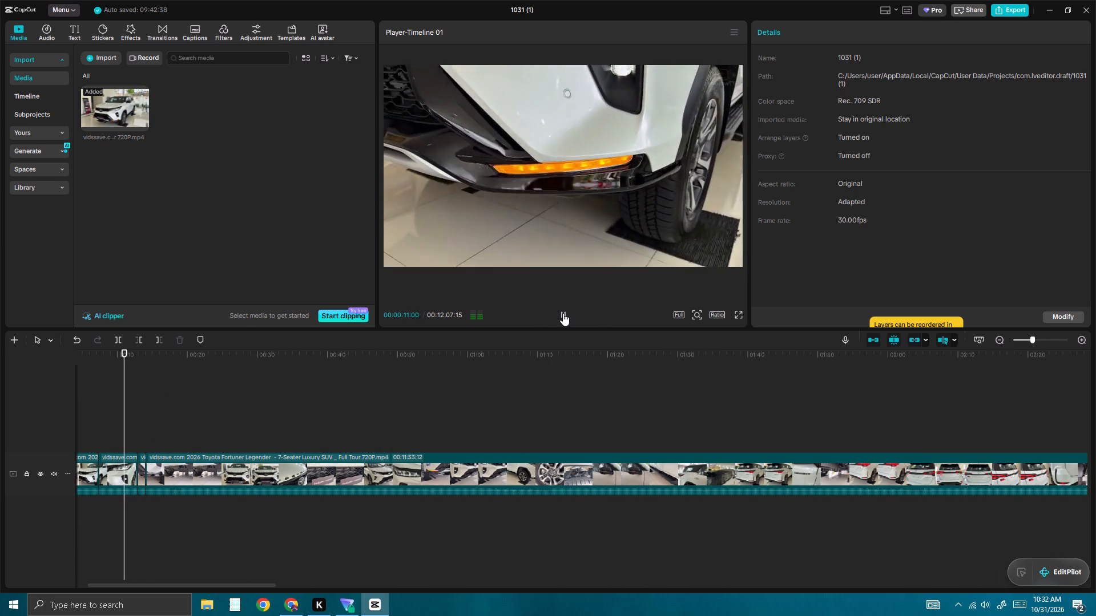
click(563, 313)
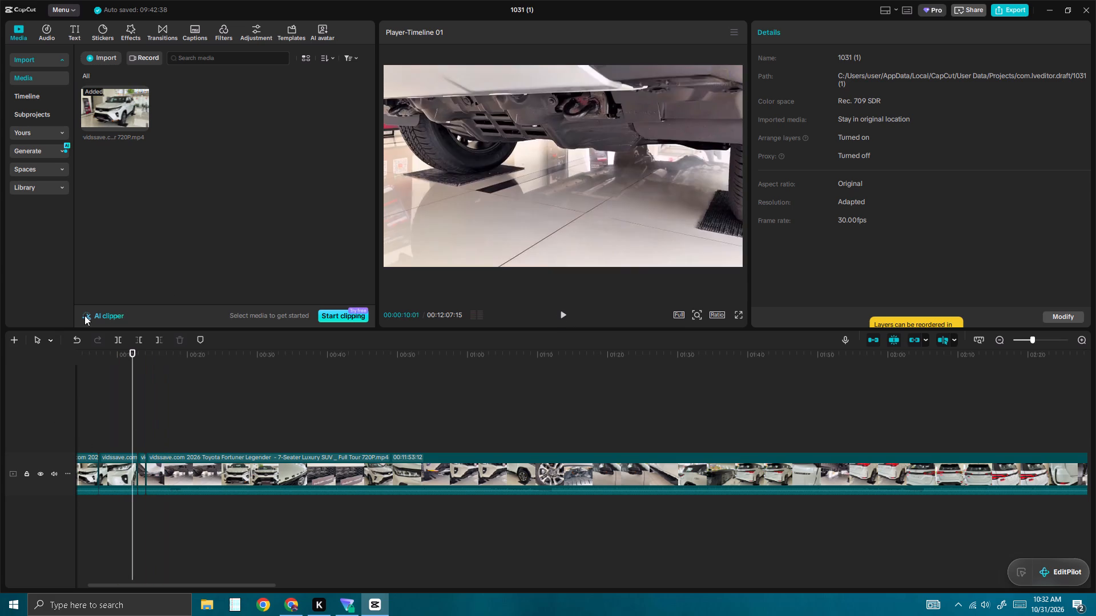
Open the video effects library, try to reload its content, and open the transitions library.
click(136, 31)
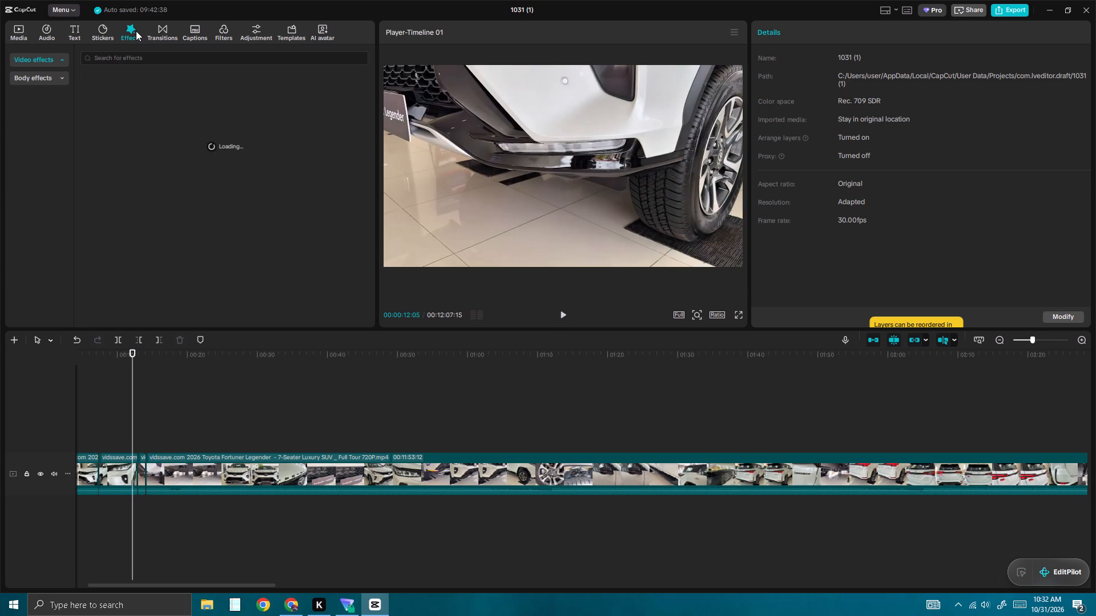
click(262, 139)
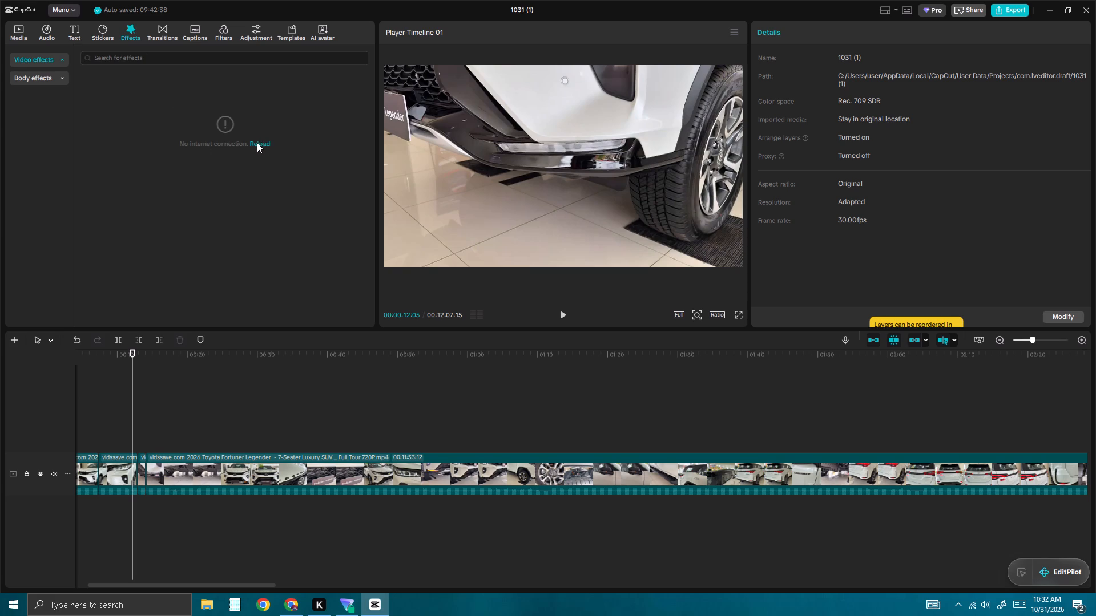
click(257, 143)
click(259, 140)
double_click(259, 140)
click(259, 140)
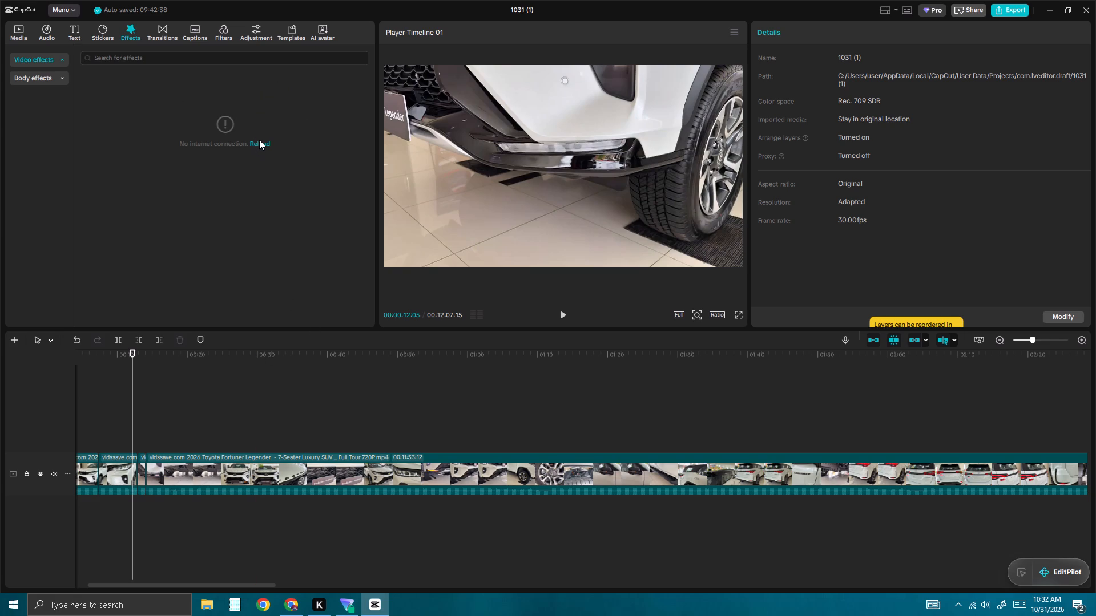
click(257, 147)
click(165, 33)
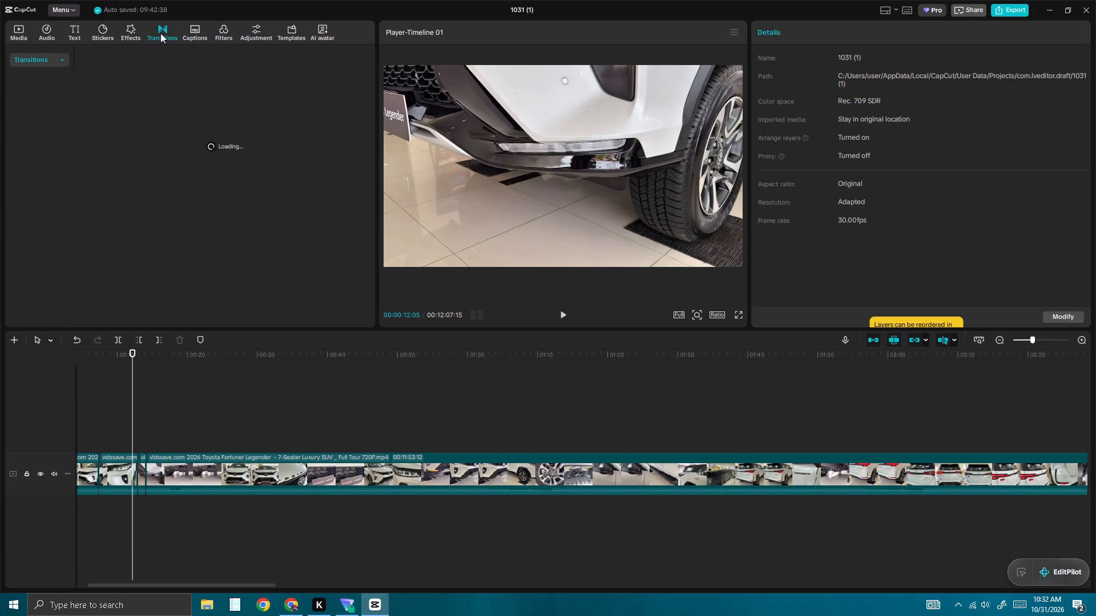
Switch to Proton VPN and change the connection to a different free server.
click(347, 601)
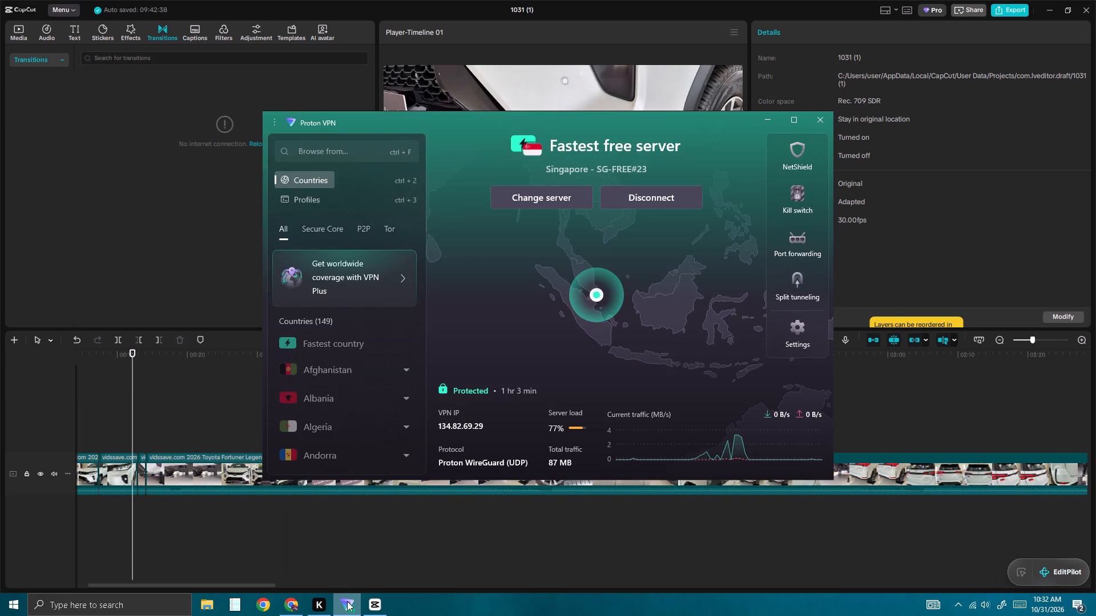
click(540, 202)
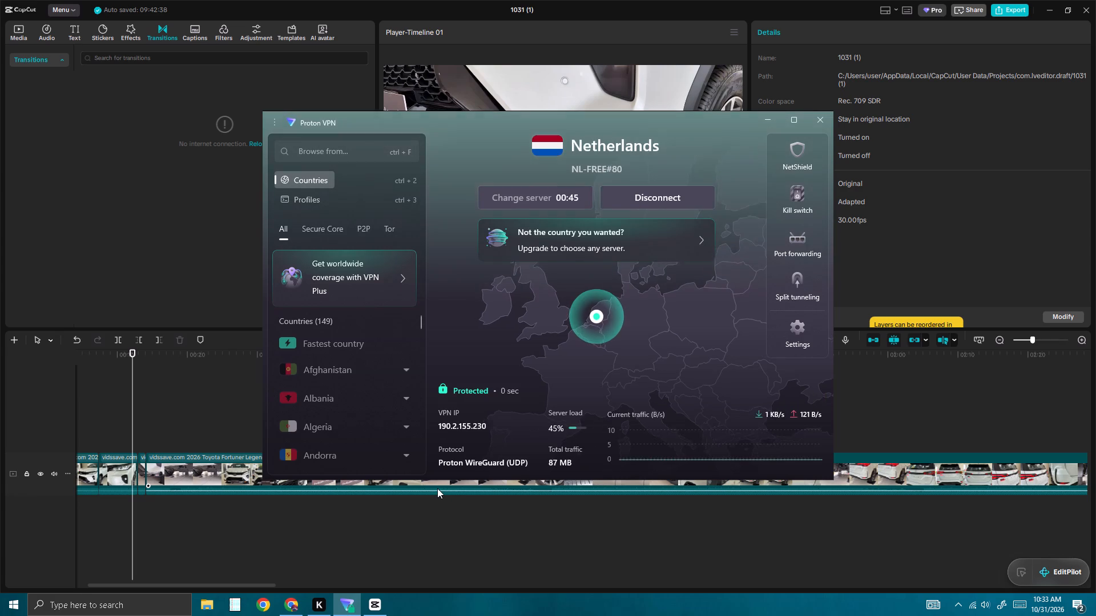
Return to CapCut, close the 1031 (1) project and quit the application.
click(421, 537)
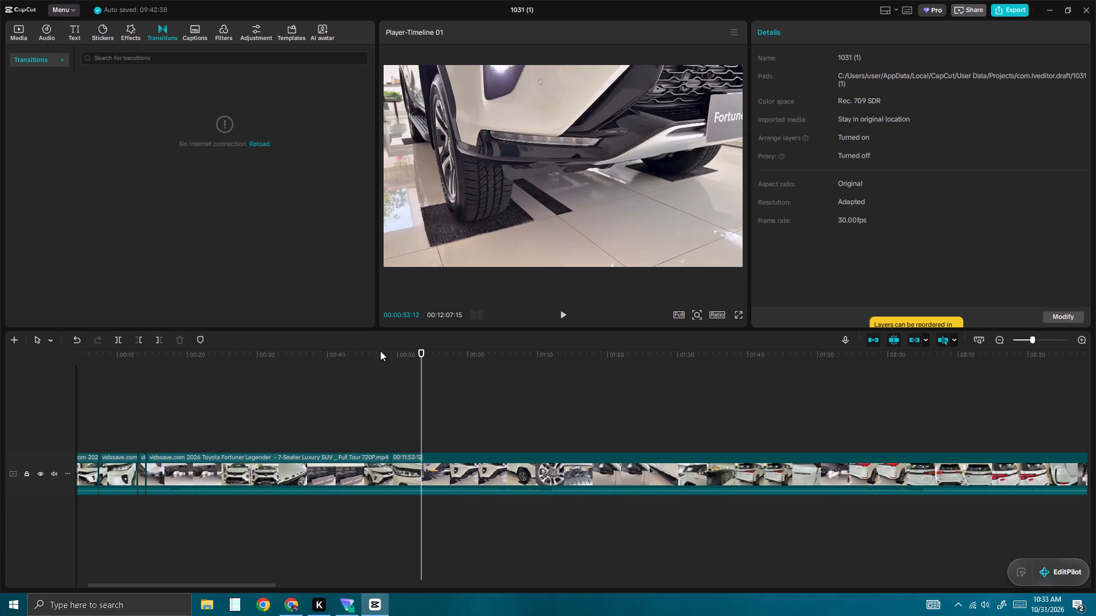
click(1088, 14)
click(1088, 12)
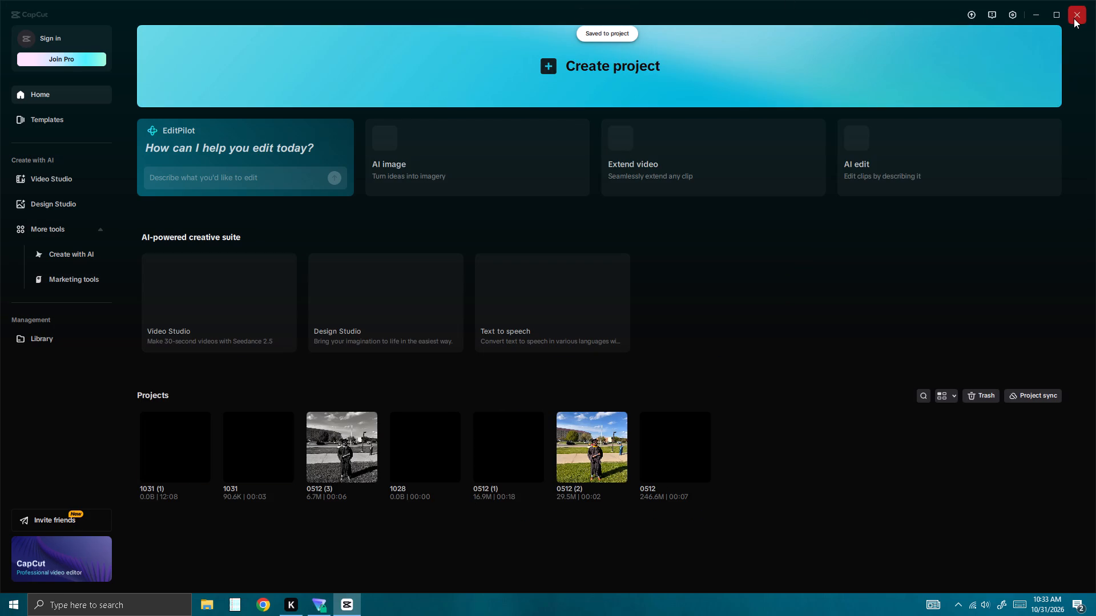
click(1074, 18)
Refresh the Windows desktop.
right_drag(953, 347, 953, 340)
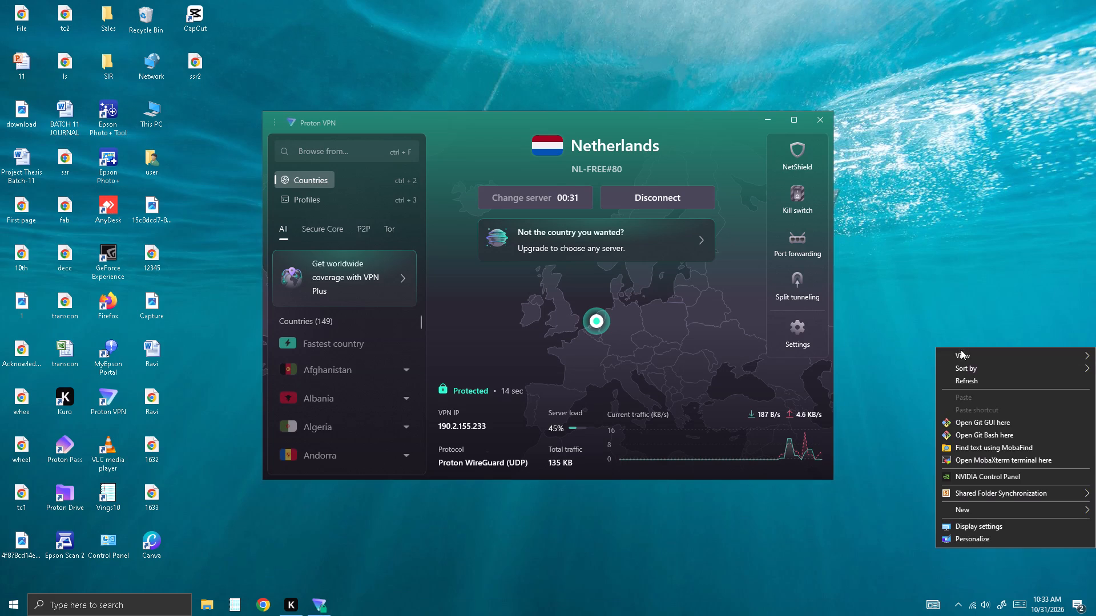
click(965, 376)
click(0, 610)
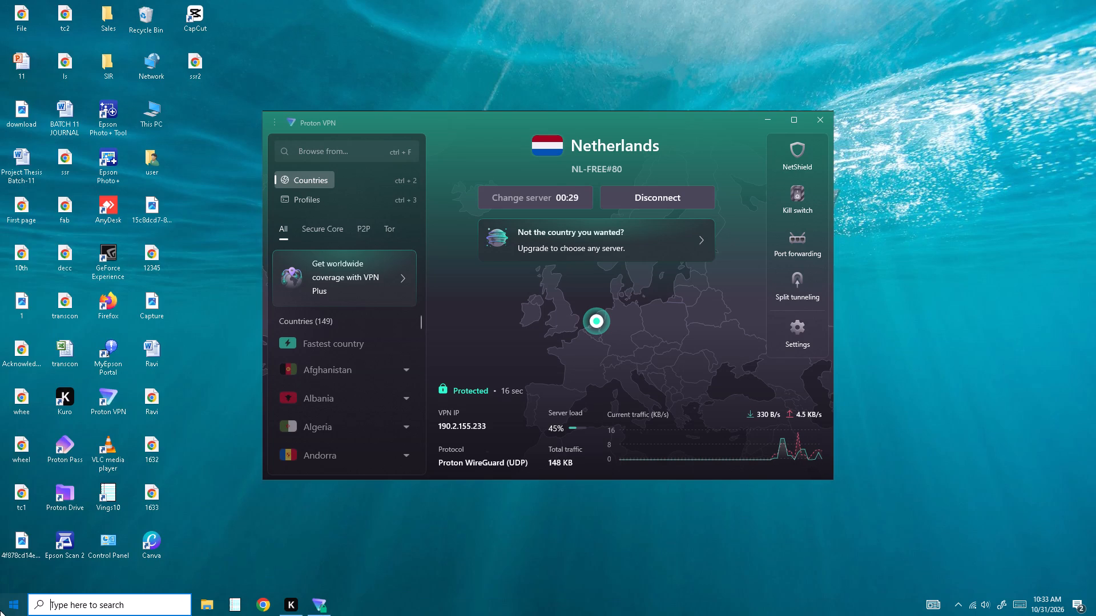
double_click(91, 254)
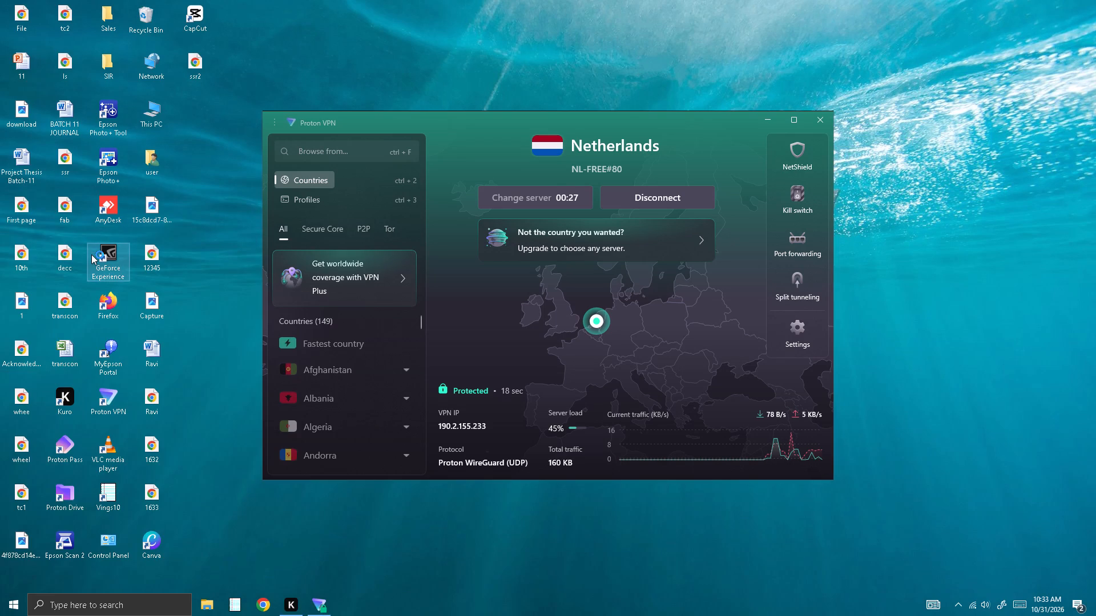
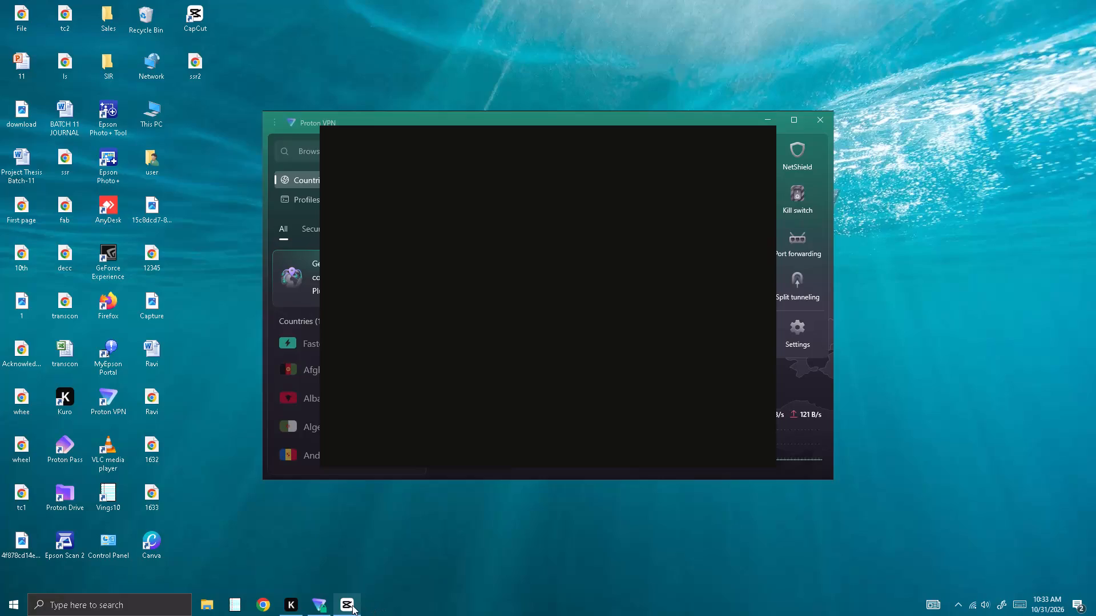
Reopen CapCut from the desktop and accept the environment testing result.
click(352, 605)
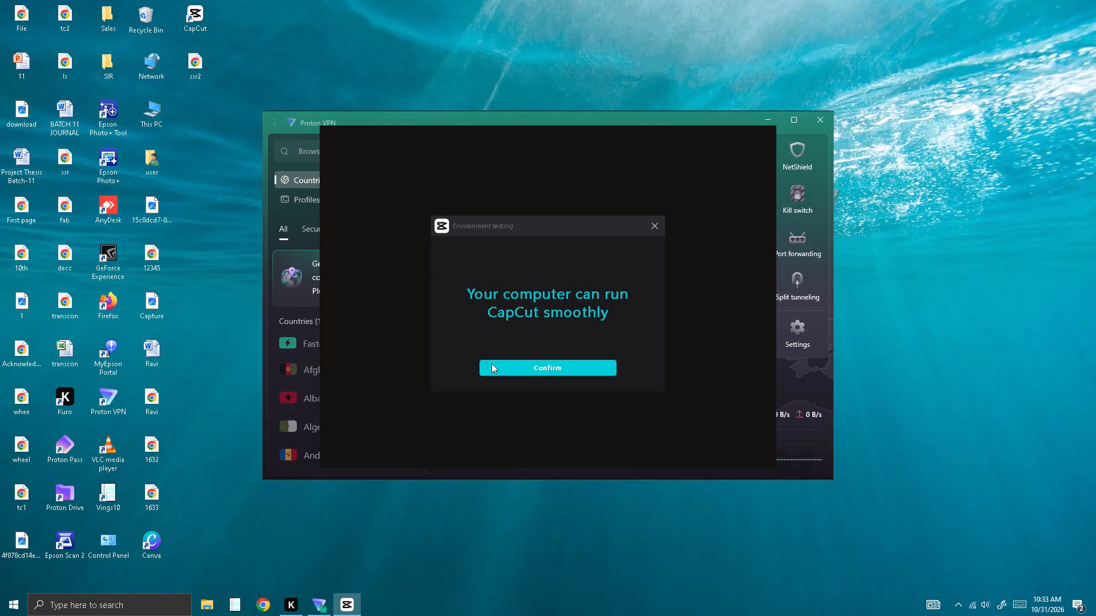
click(491, 363)
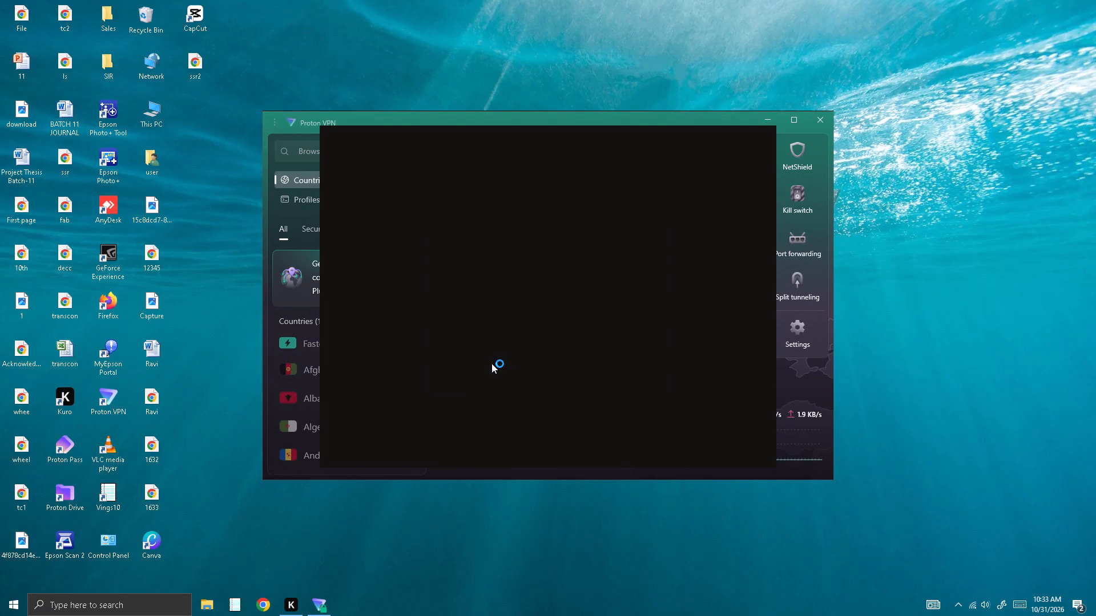
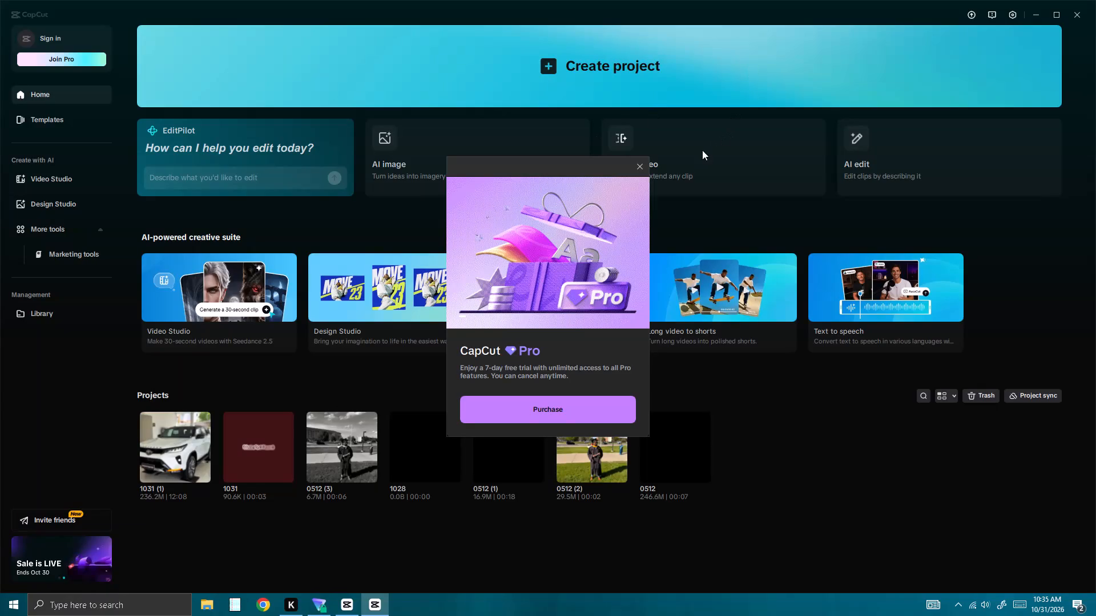
Dismiss the CapCut Pro free trial offer without purchasing.
click(644, 164)
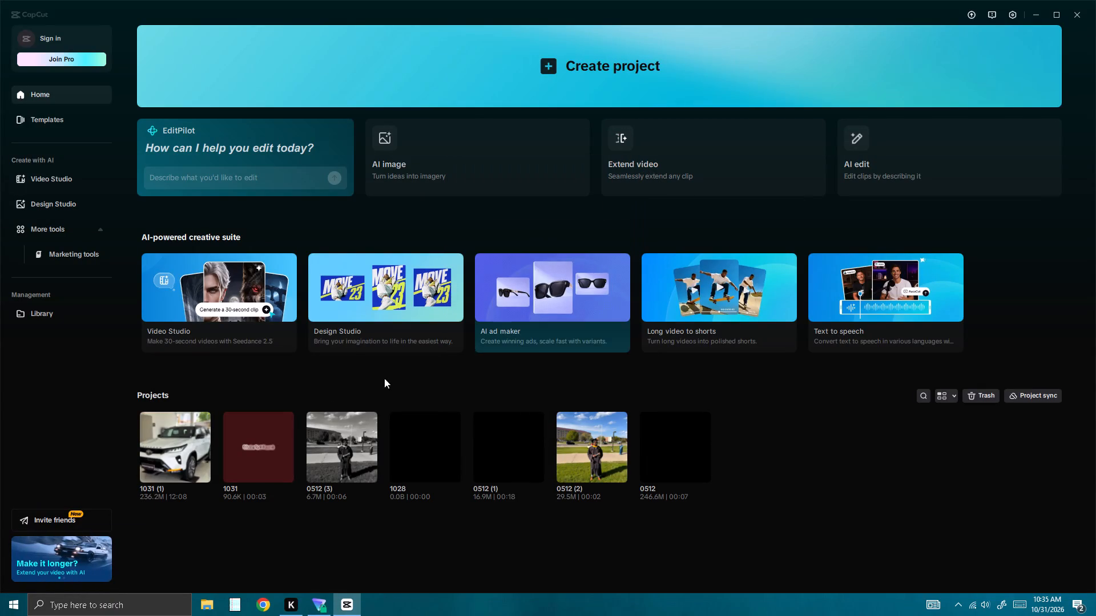
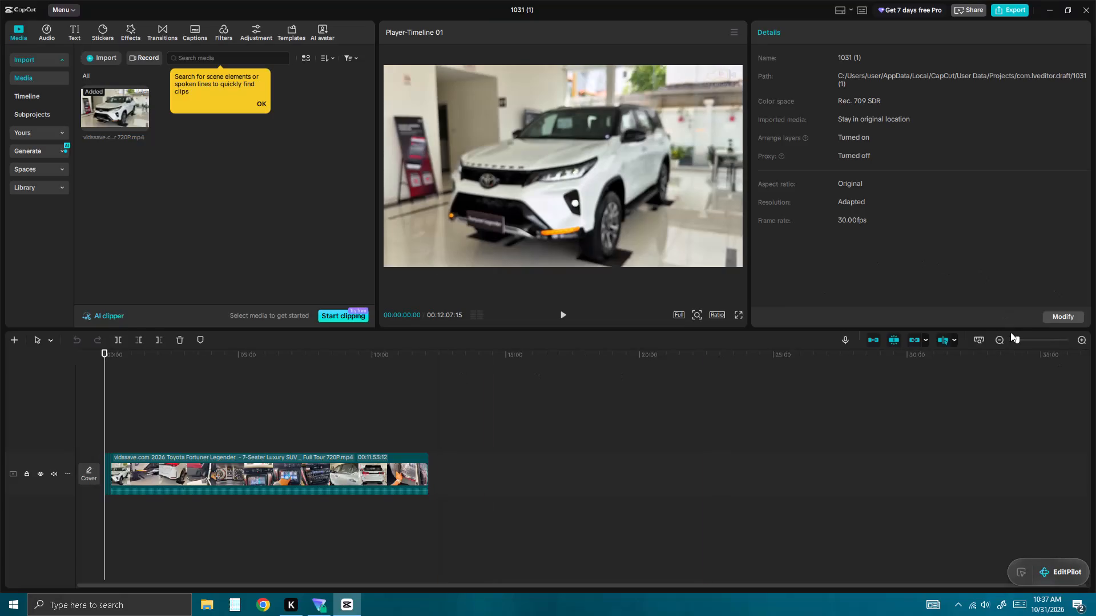
Select the second clip on the timeline and try to preview the trending Distort Zoom video effect.
drag(1016, 342, 1034, 339)
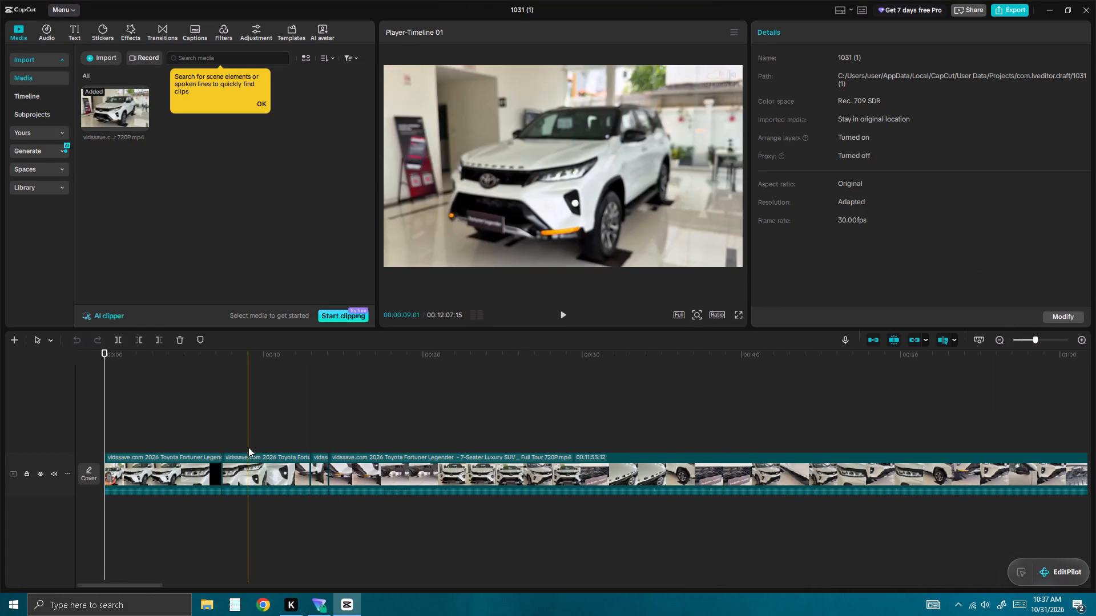
click(260, 476)
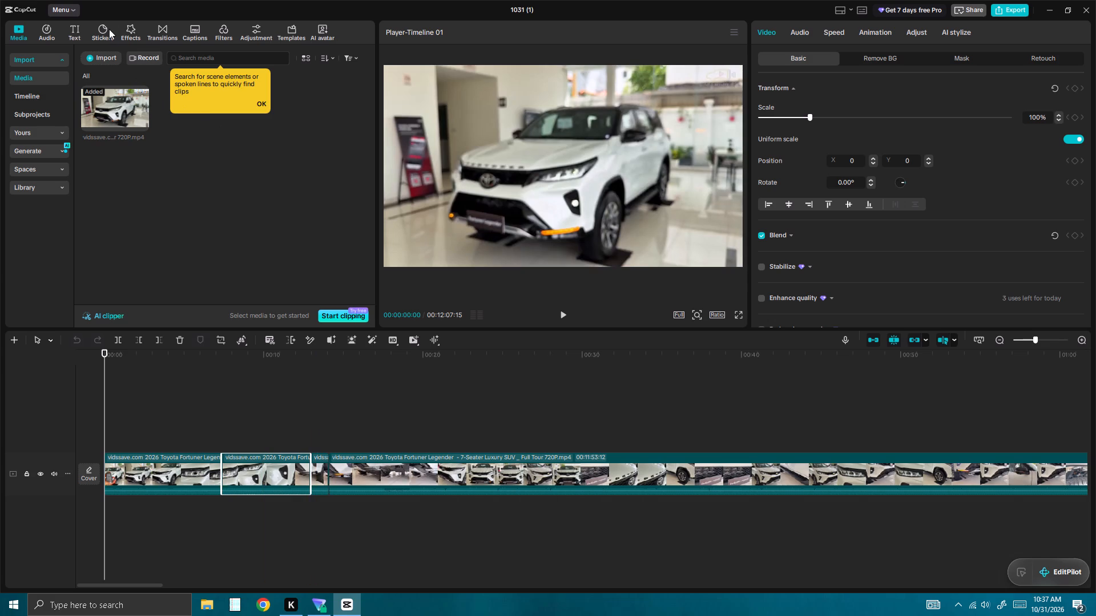
click(131, 31)
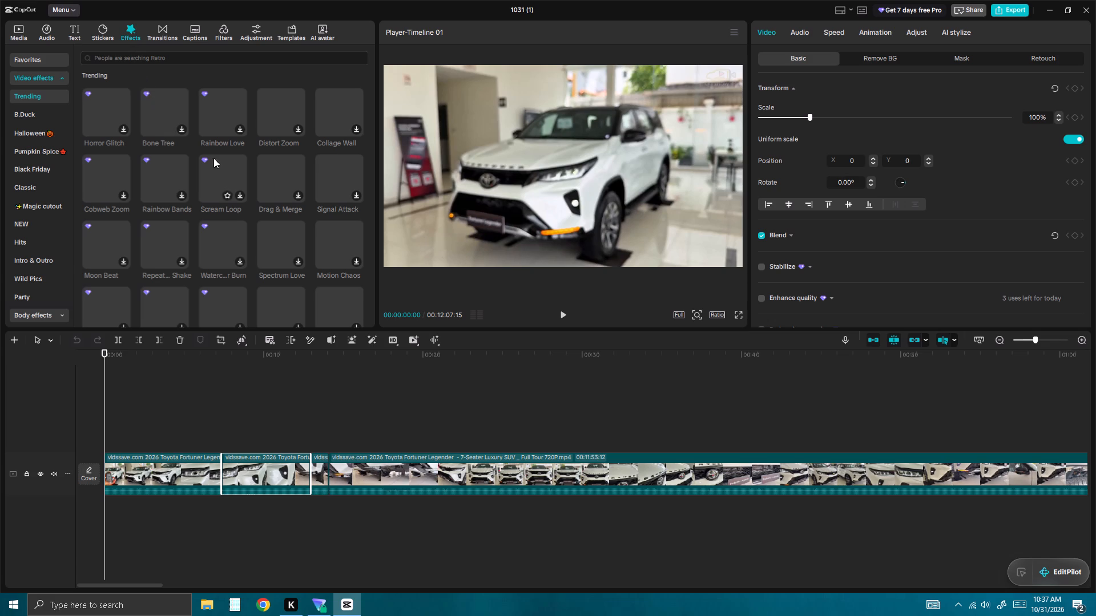
click(273, 110)
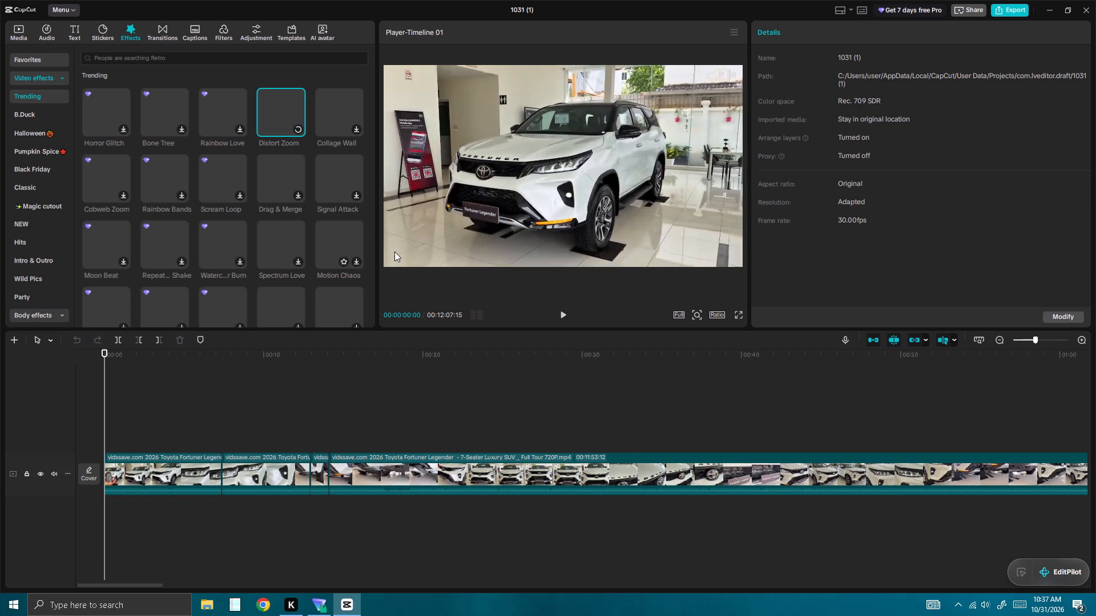
Set the project's aspect ratio to 9:16.
click(712, 313)
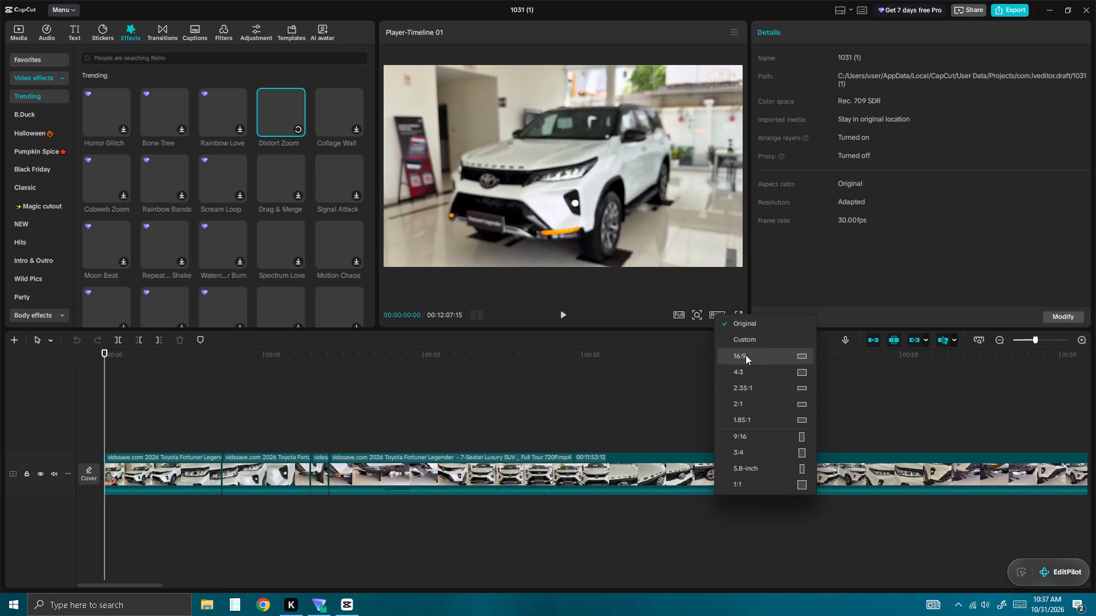
click(755, 438)
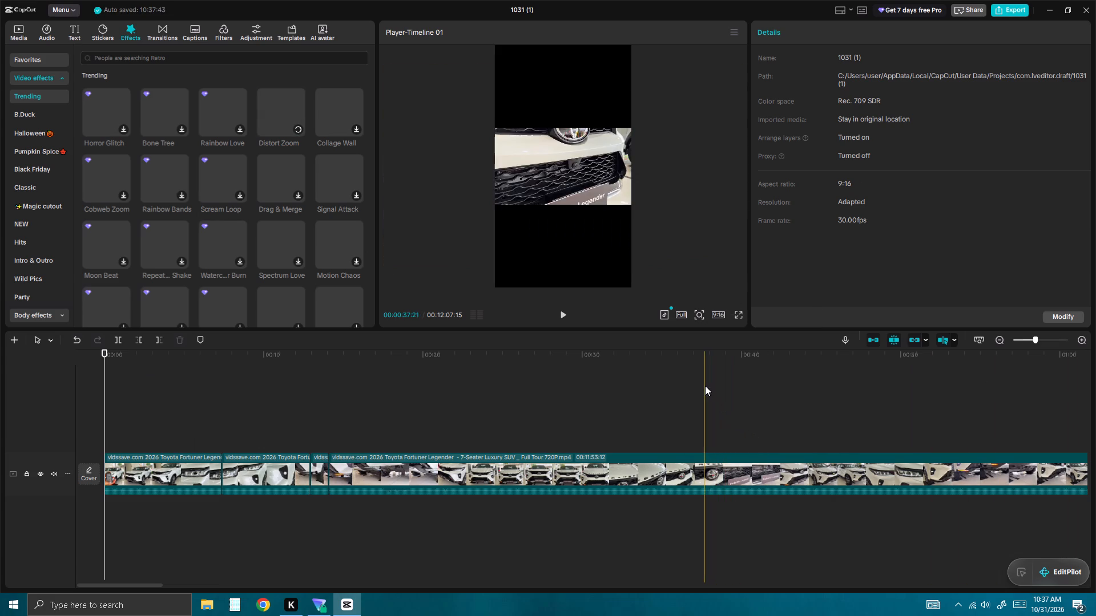
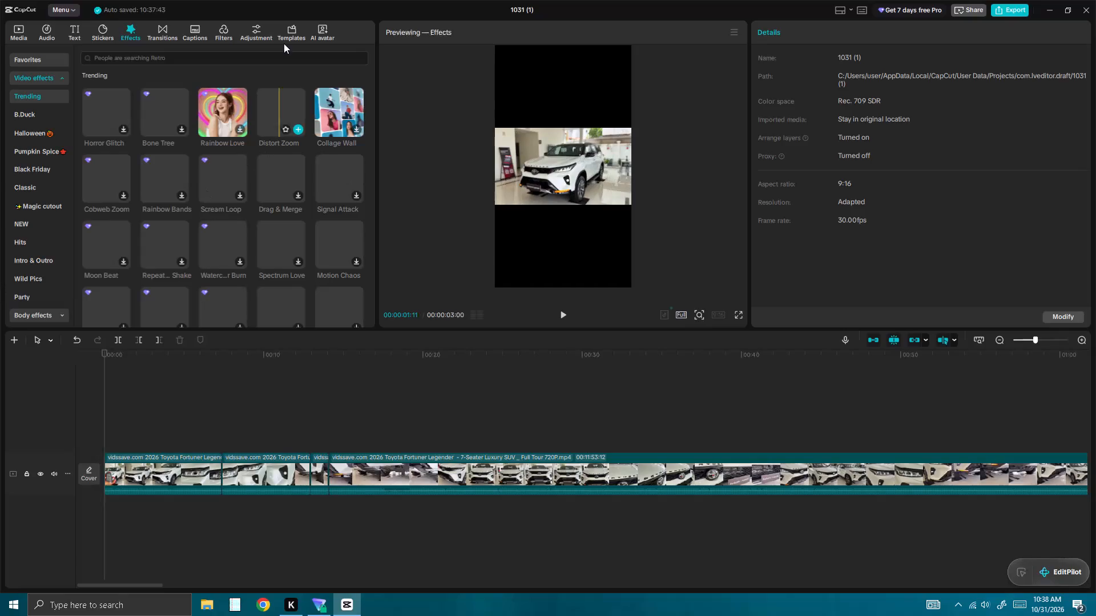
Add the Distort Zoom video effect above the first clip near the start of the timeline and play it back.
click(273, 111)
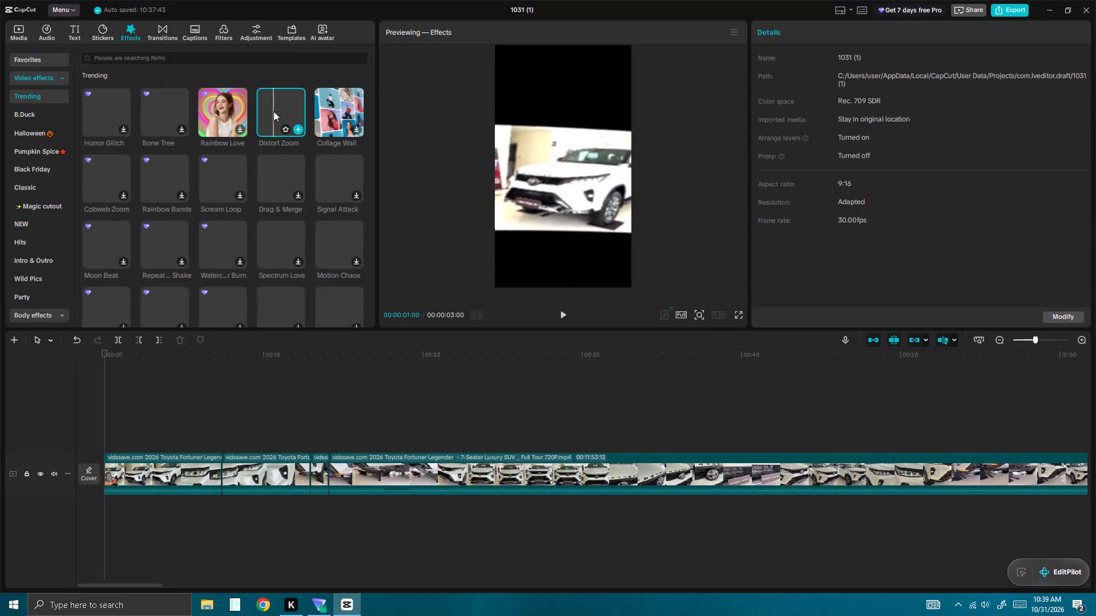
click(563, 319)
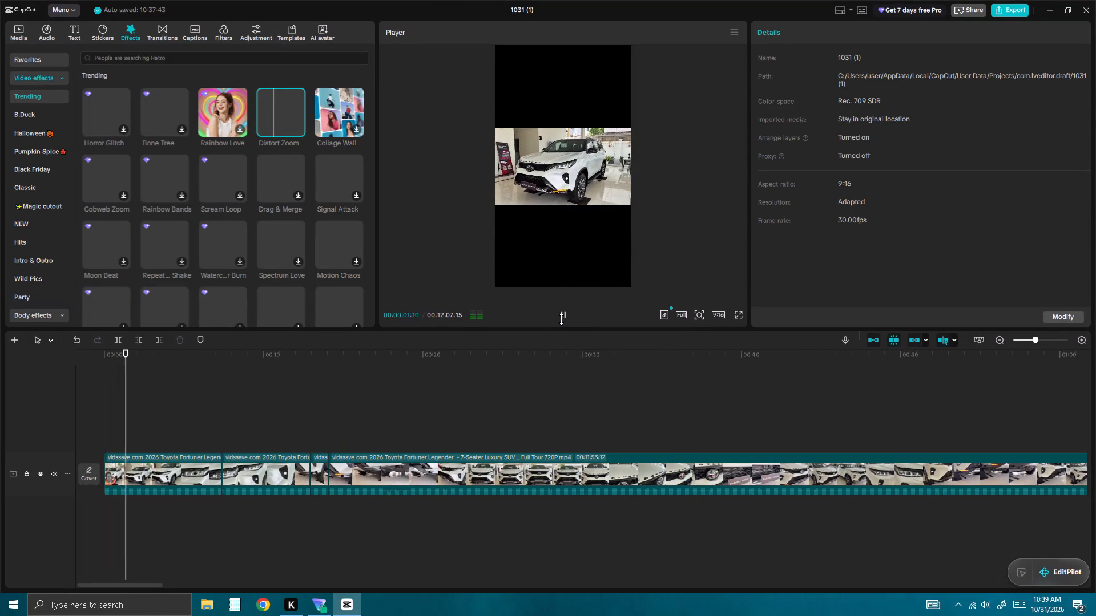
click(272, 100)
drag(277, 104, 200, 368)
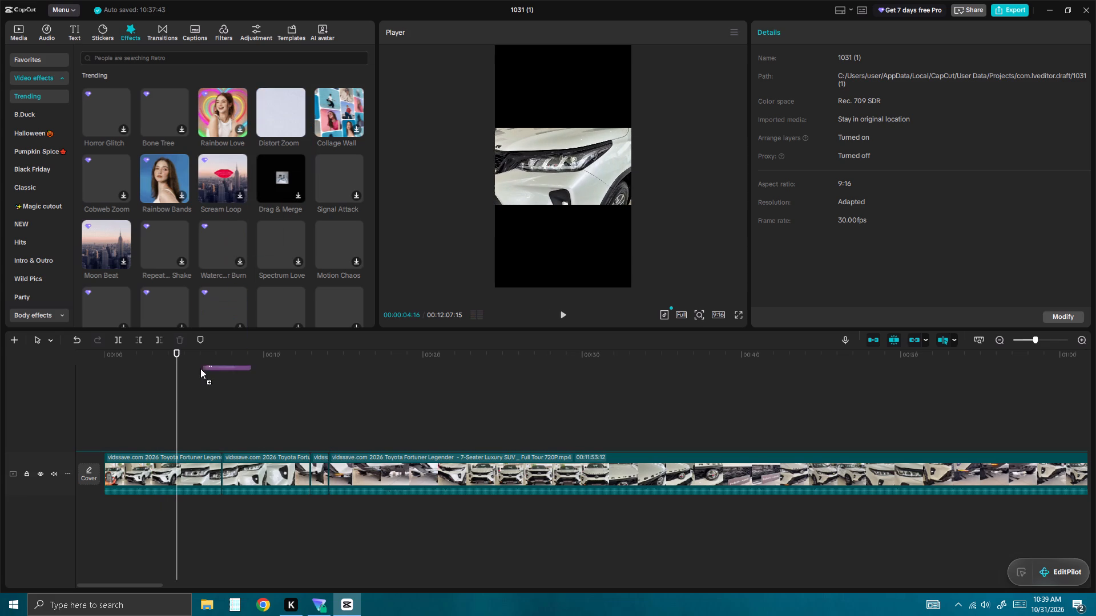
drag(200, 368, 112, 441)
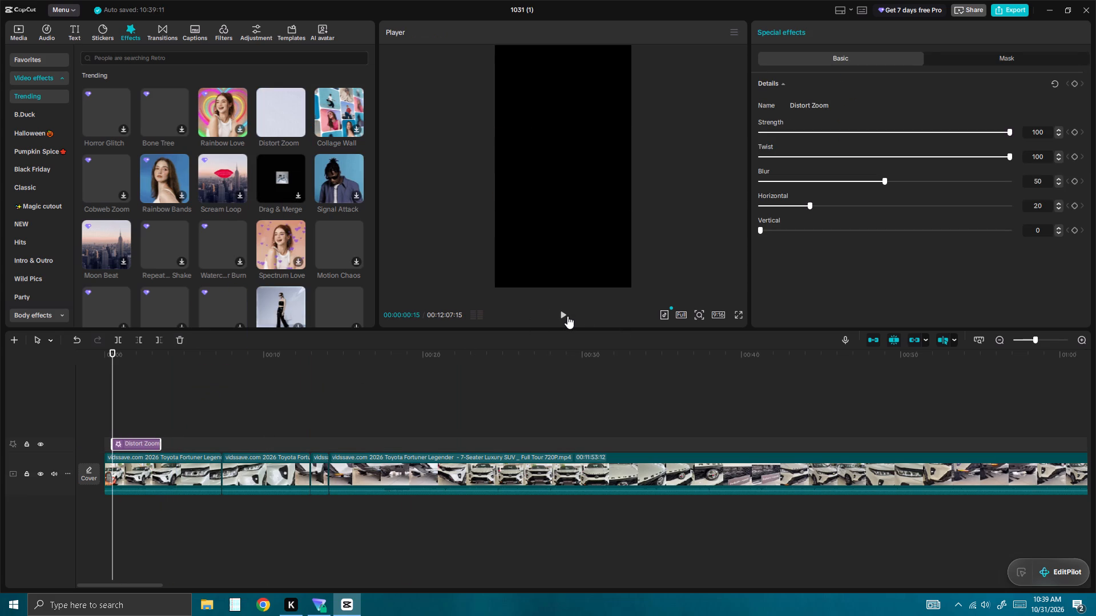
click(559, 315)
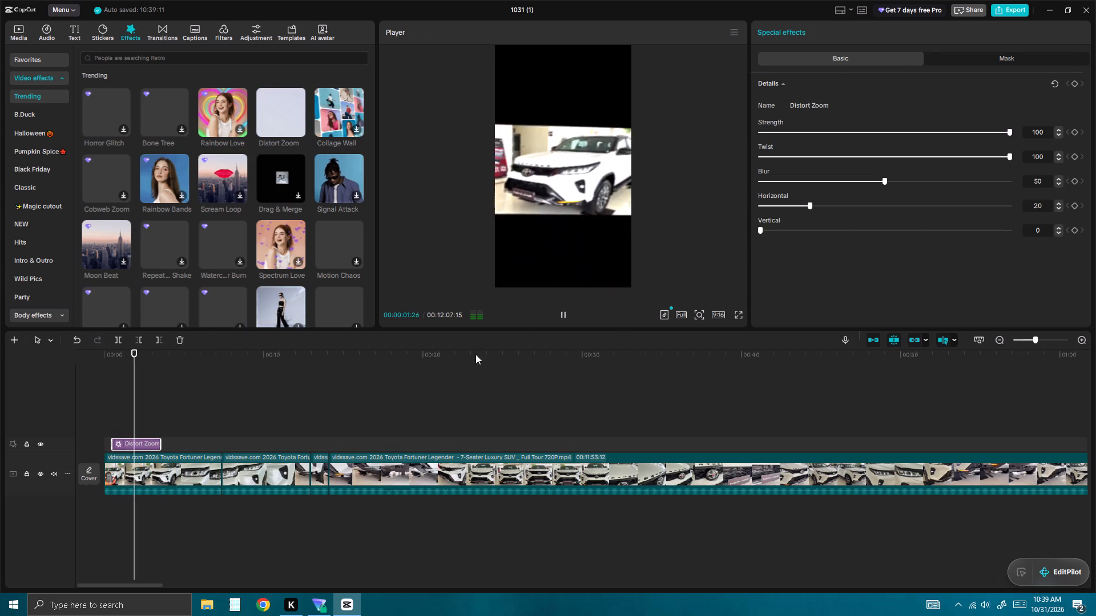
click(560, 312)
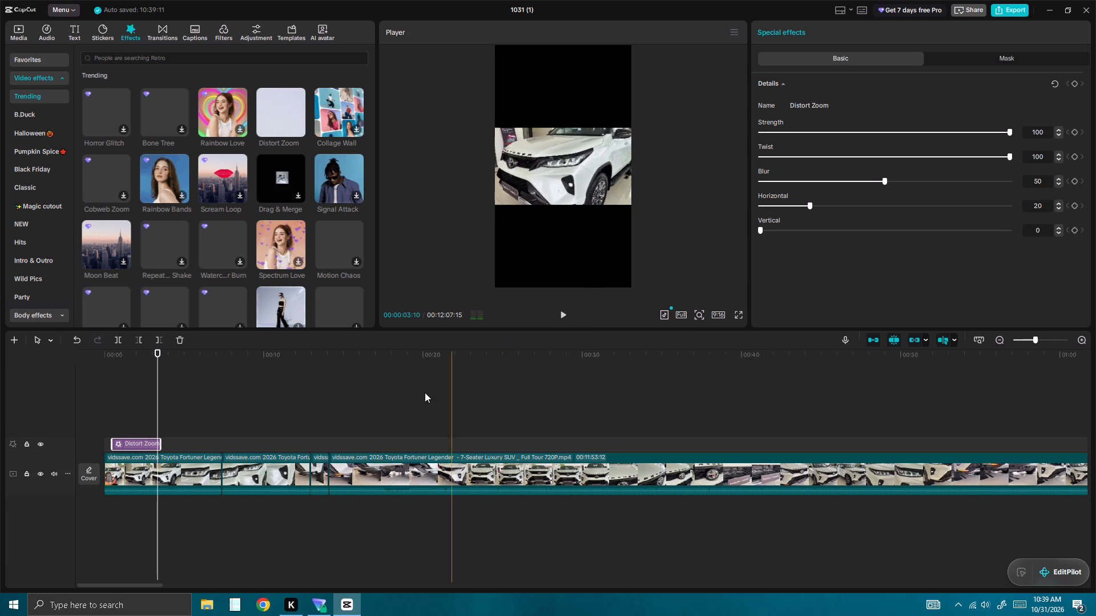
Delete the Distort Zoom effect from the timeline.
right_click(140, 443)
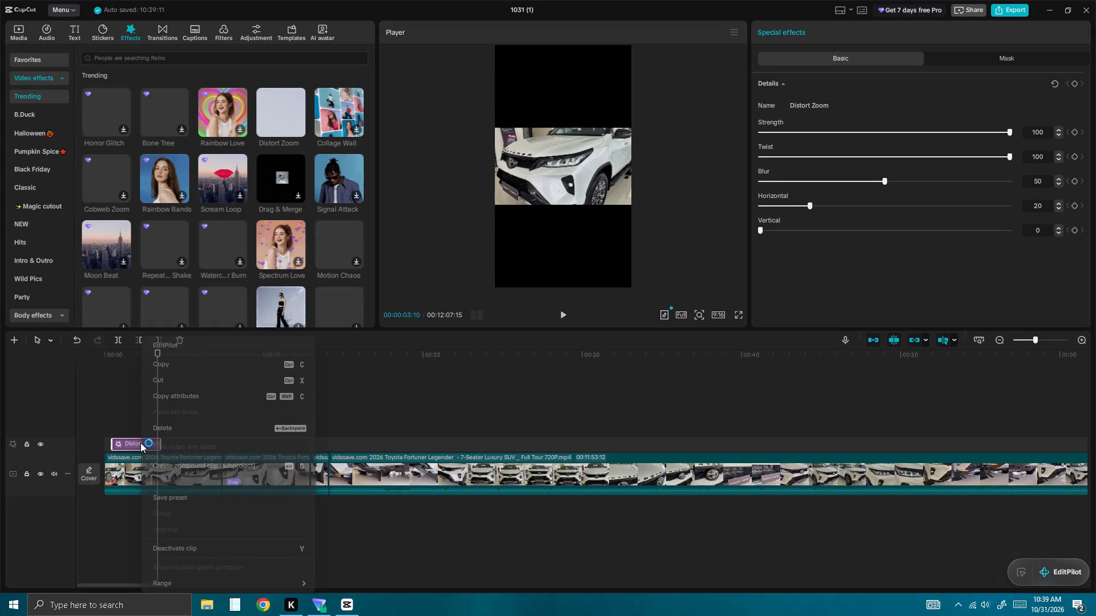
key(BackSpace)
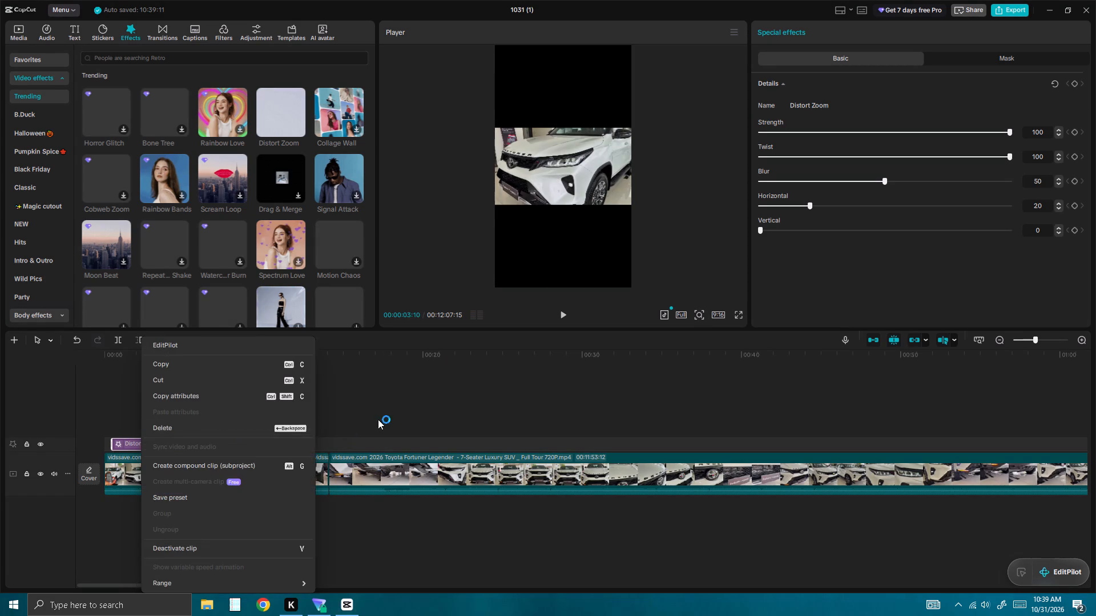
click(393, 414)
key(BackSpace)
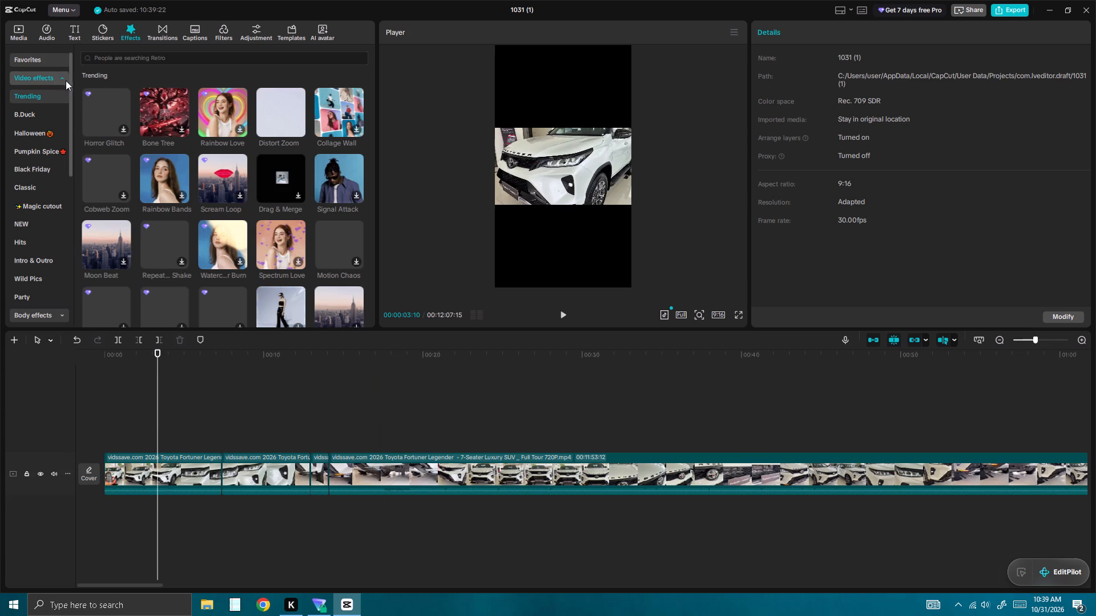
Browse the trending video effects for one that suits the car footage.
click(55, 91)
scroll(154, 95, down, 5)
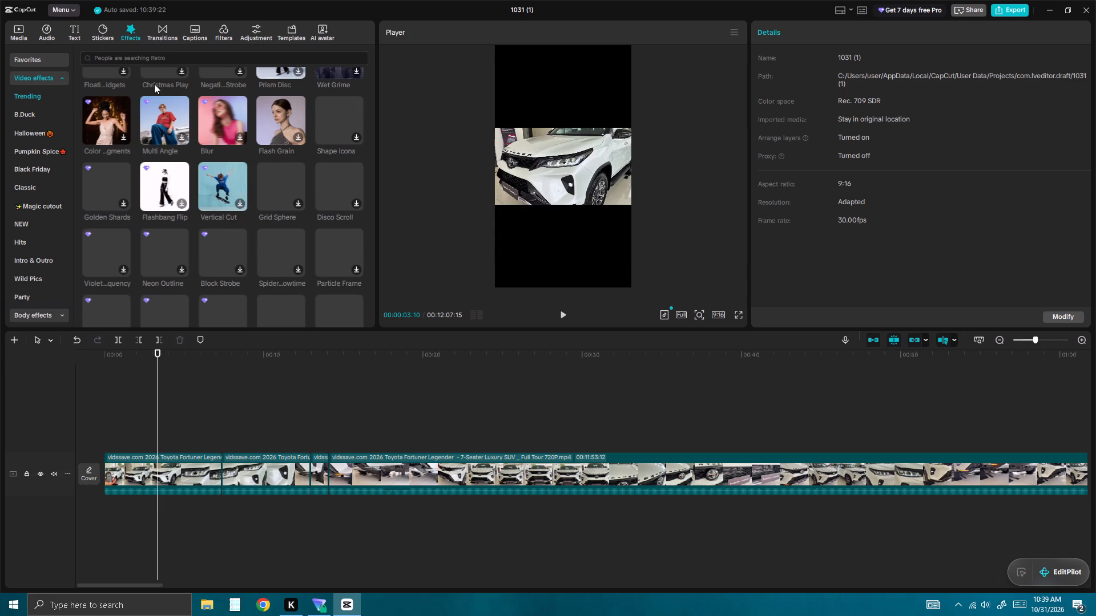
scroll(151, 99, down, 2)
scroll(351, 283, down, 2)
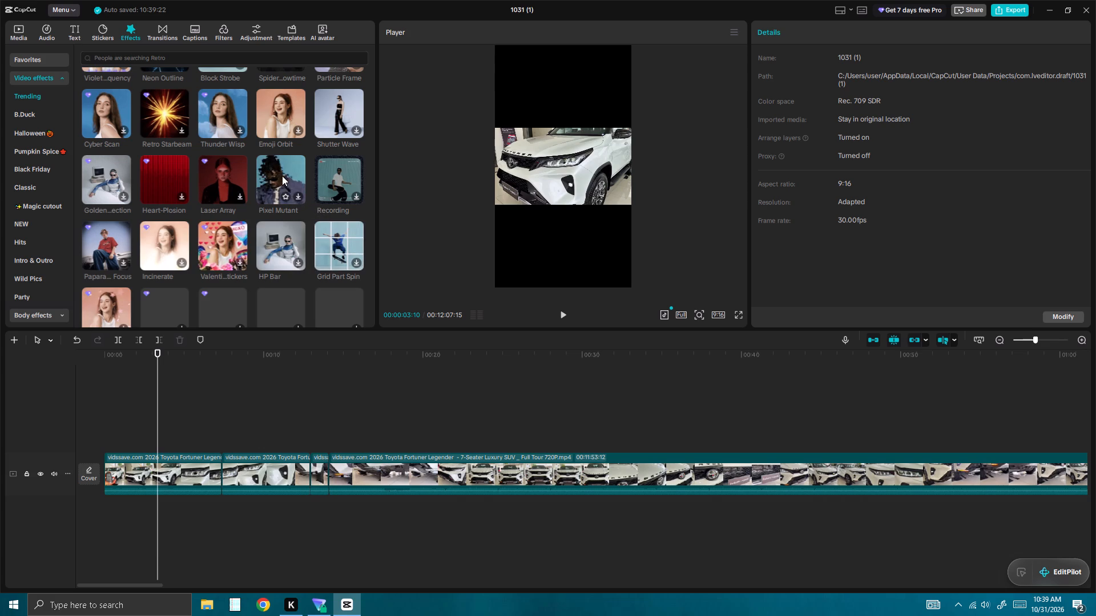
scroll(291, 159, down, 3)
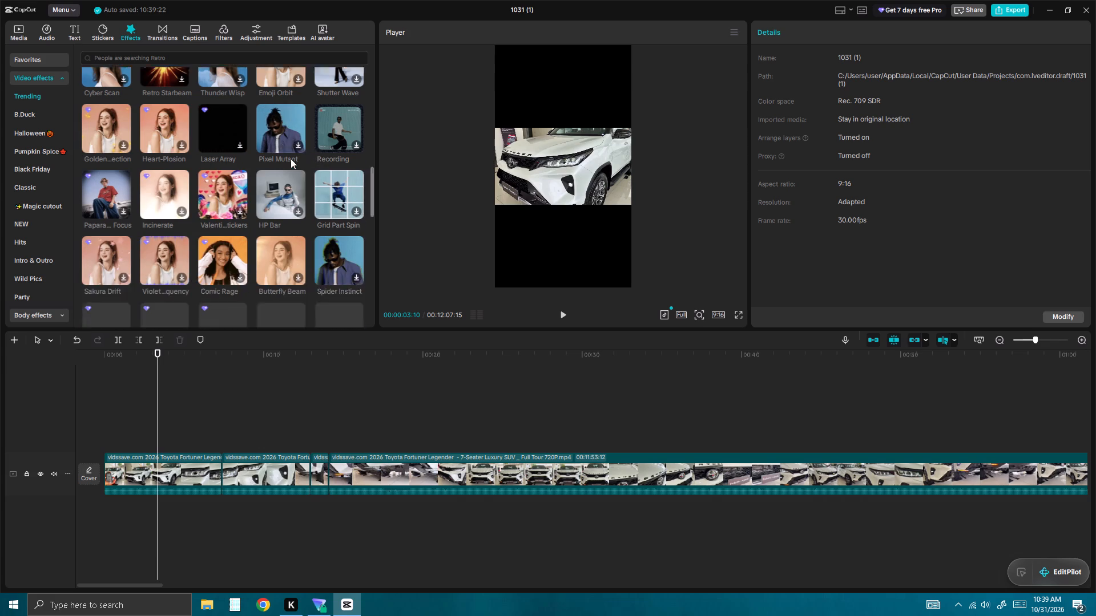
scroll(291, 159, down, 1)
scroll(291, 169, up, 1)
scroll(279, 246, down, 3)
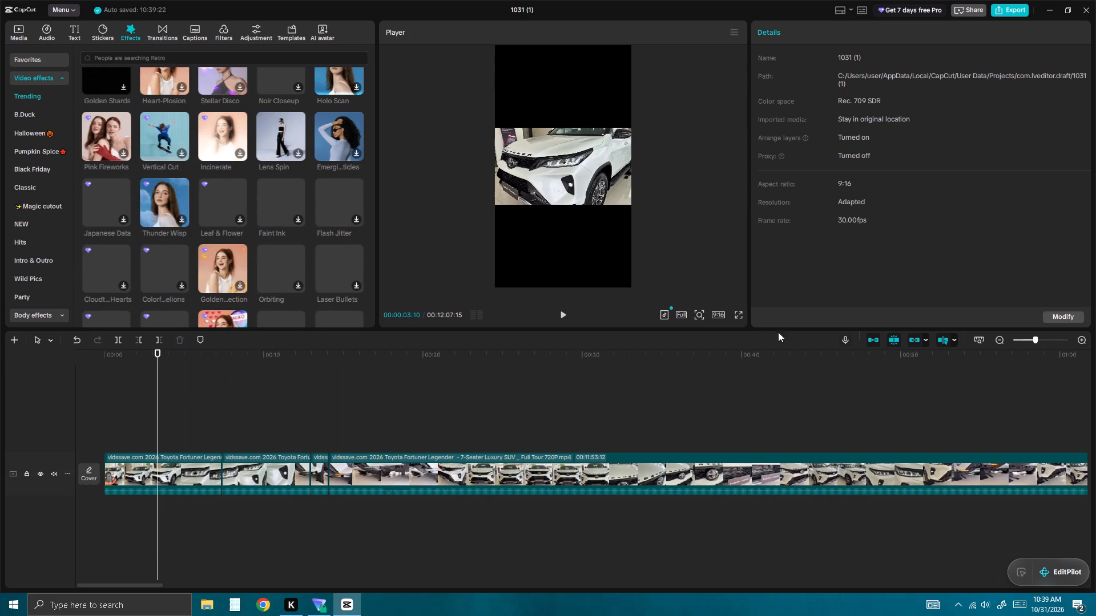
Play the footage into the second clip and delete that clip from the timeline.
click(559, 316)
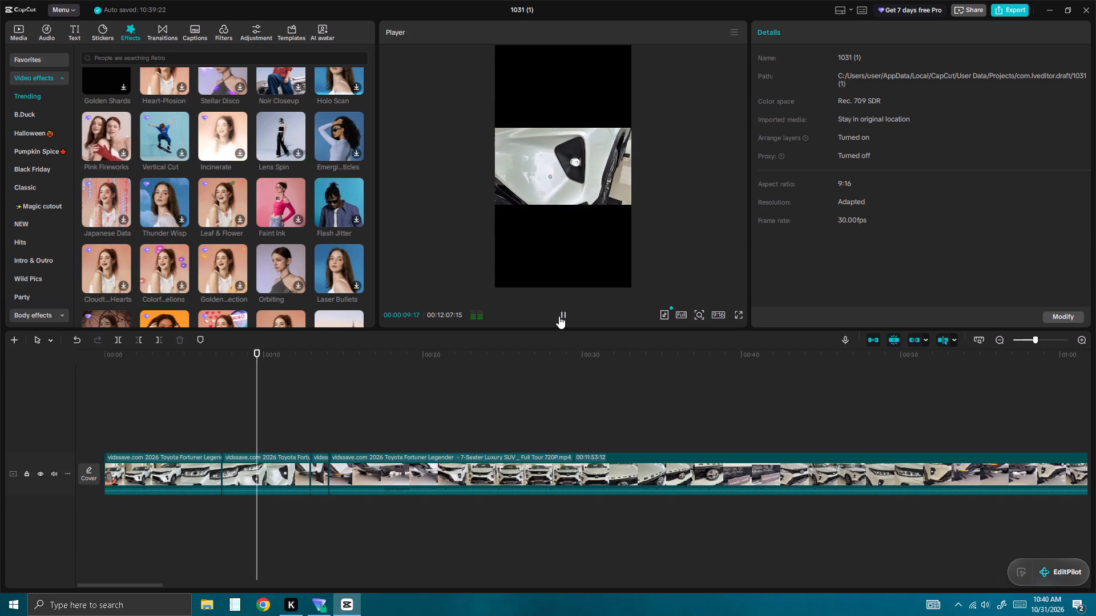
click(559, 316)
click(240, 474)
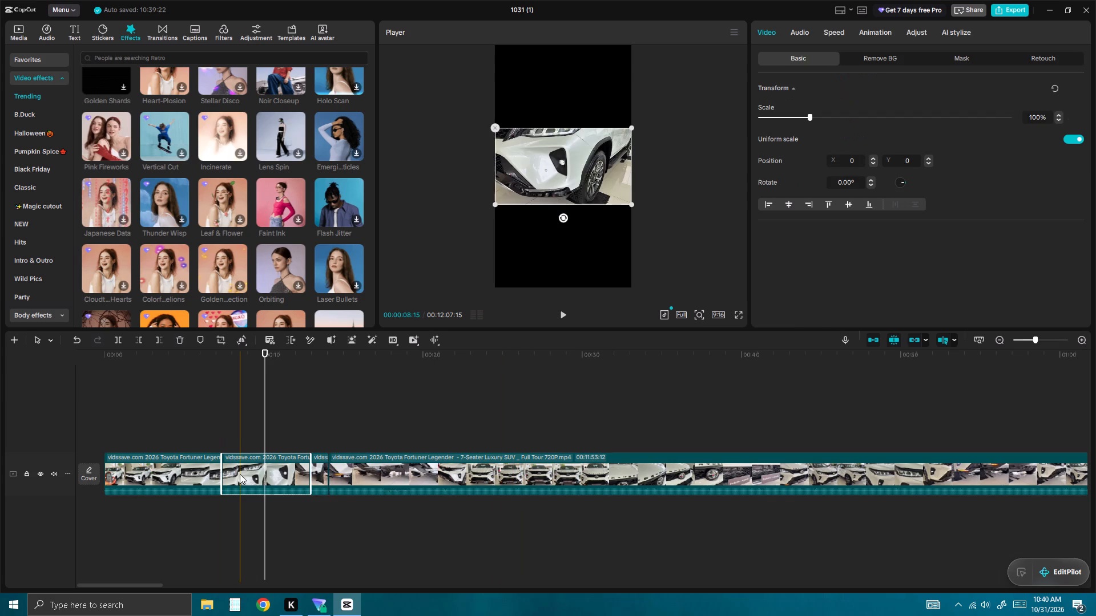
right_click(240, 474)
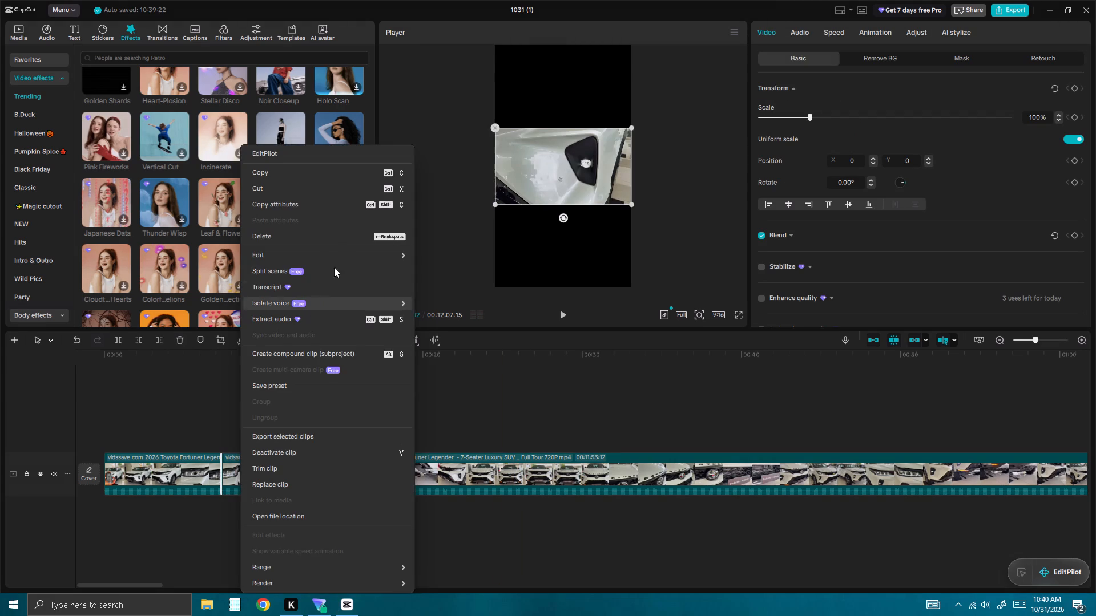
click(339, 240)
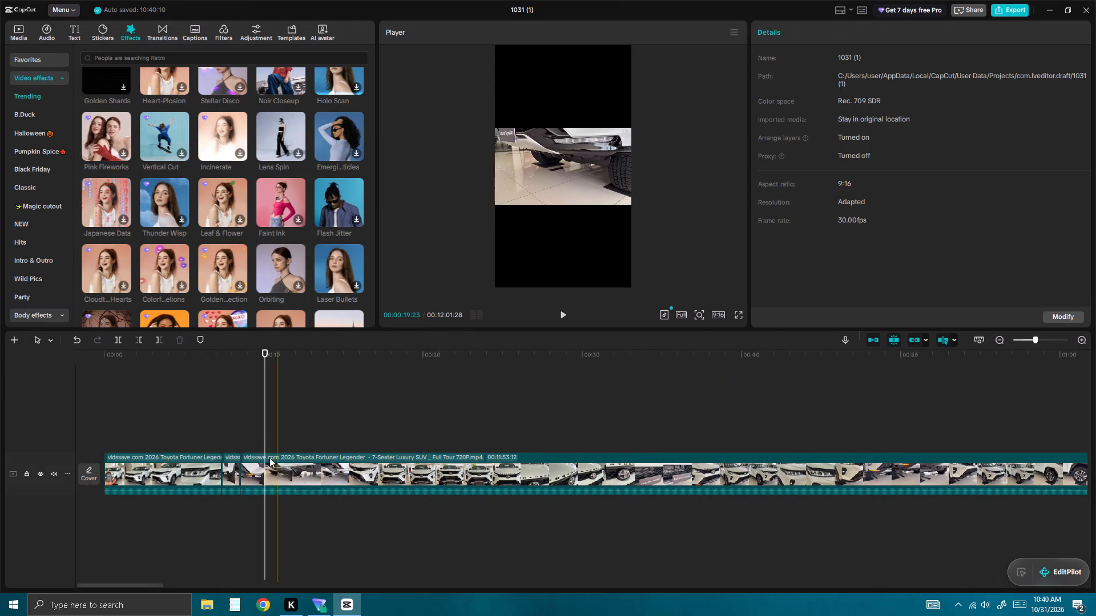
Play the footage on to about 00:00:15, split the long last clip there and delete the portion before the cut.
click(172, 481)
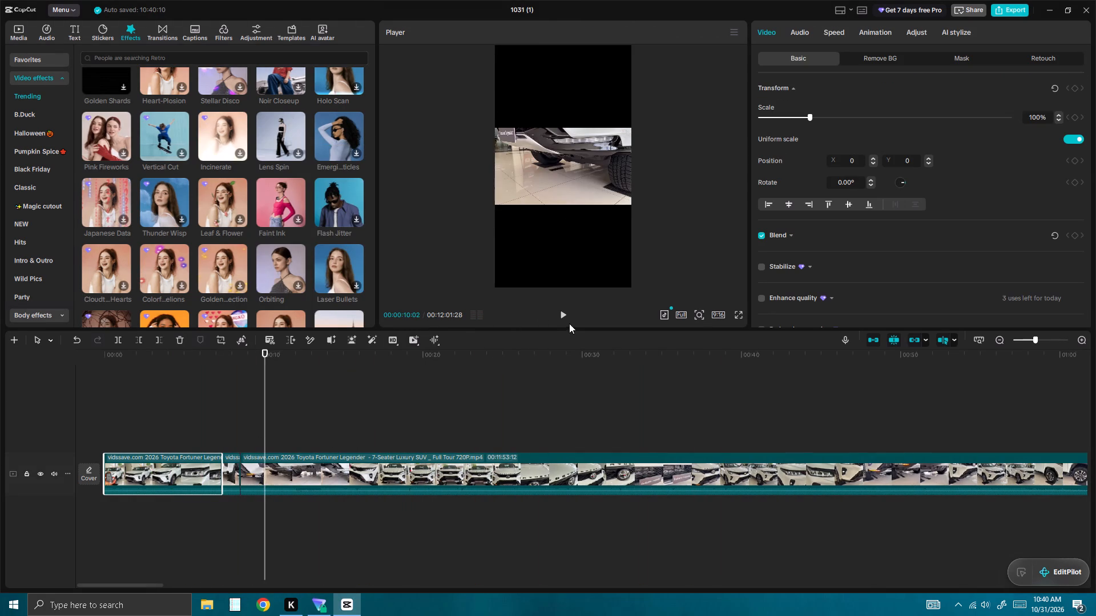
click(560, 309)
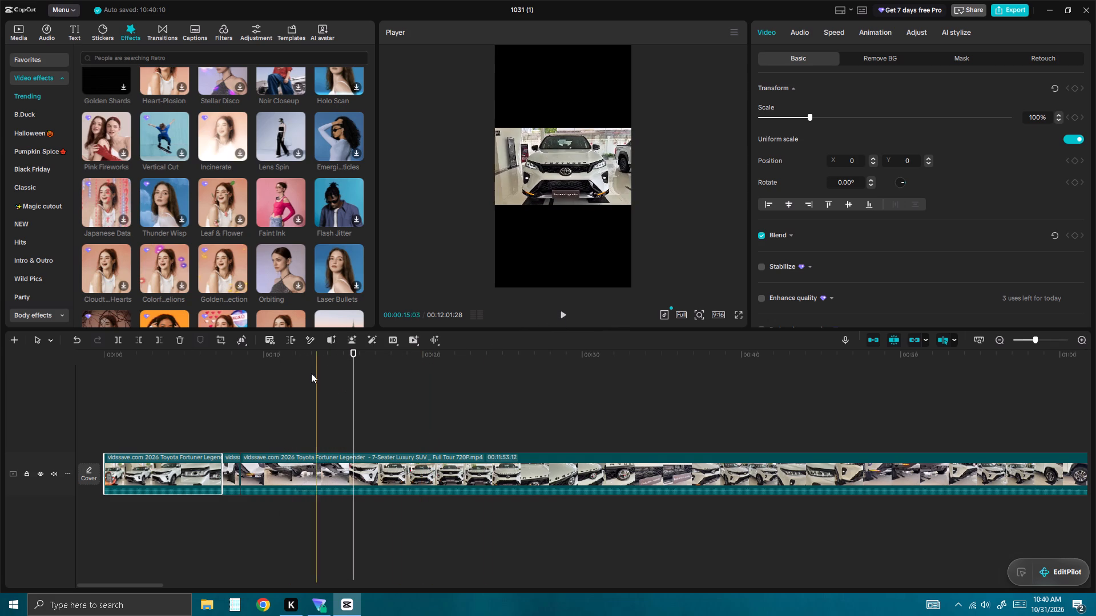
click(117, 342)
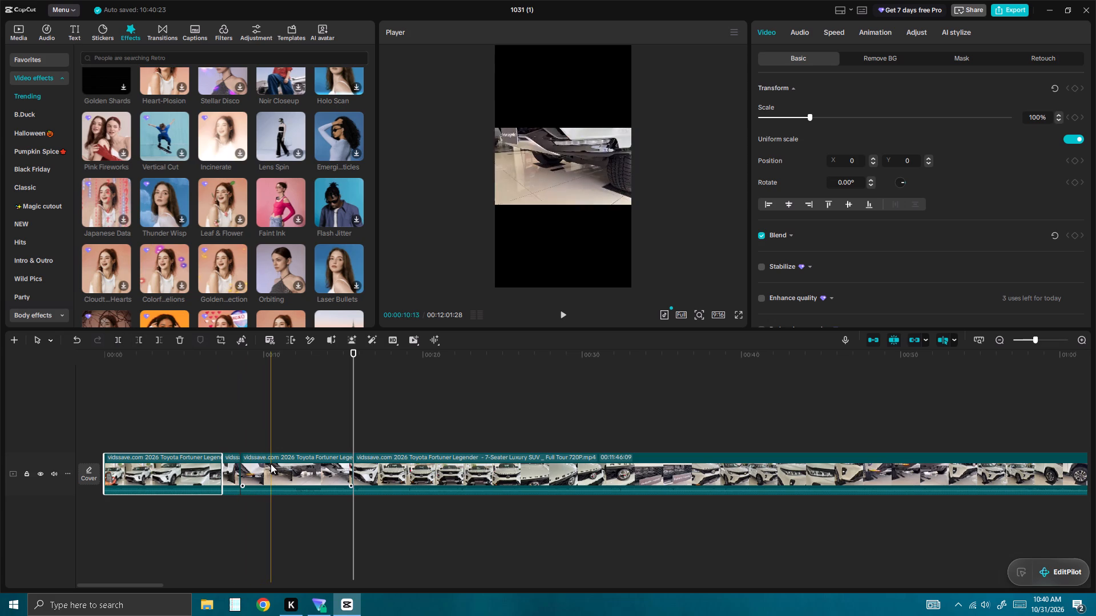
click(272, 465)
key(BackSpace)
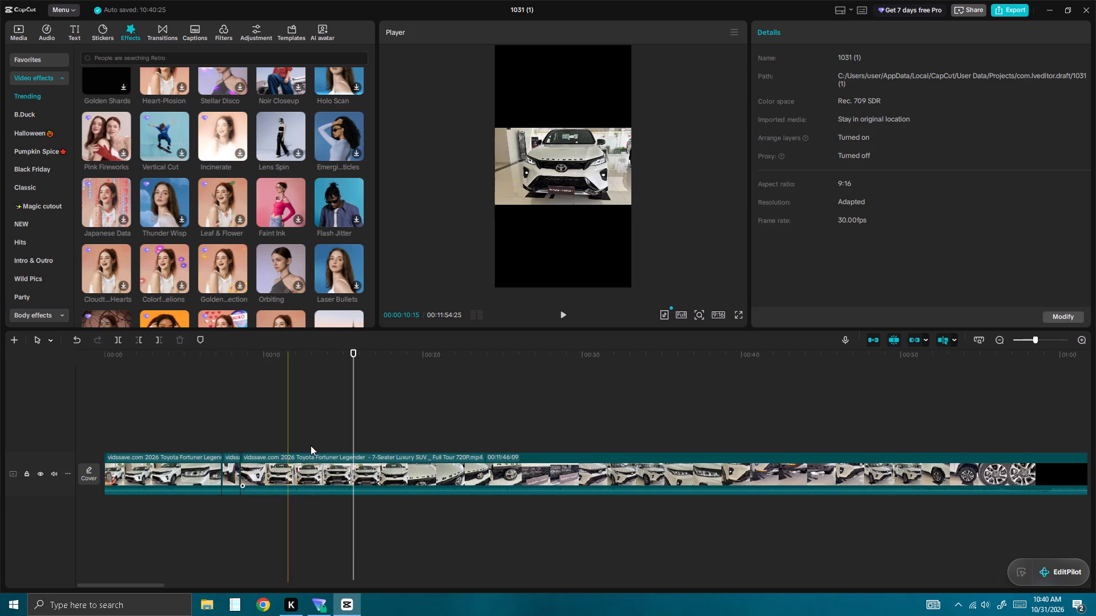
Review the edit from the start, split the long last clip at about 00:00:12:14 and delete the portion before the cut.
drag(348, 346, 300, 348)
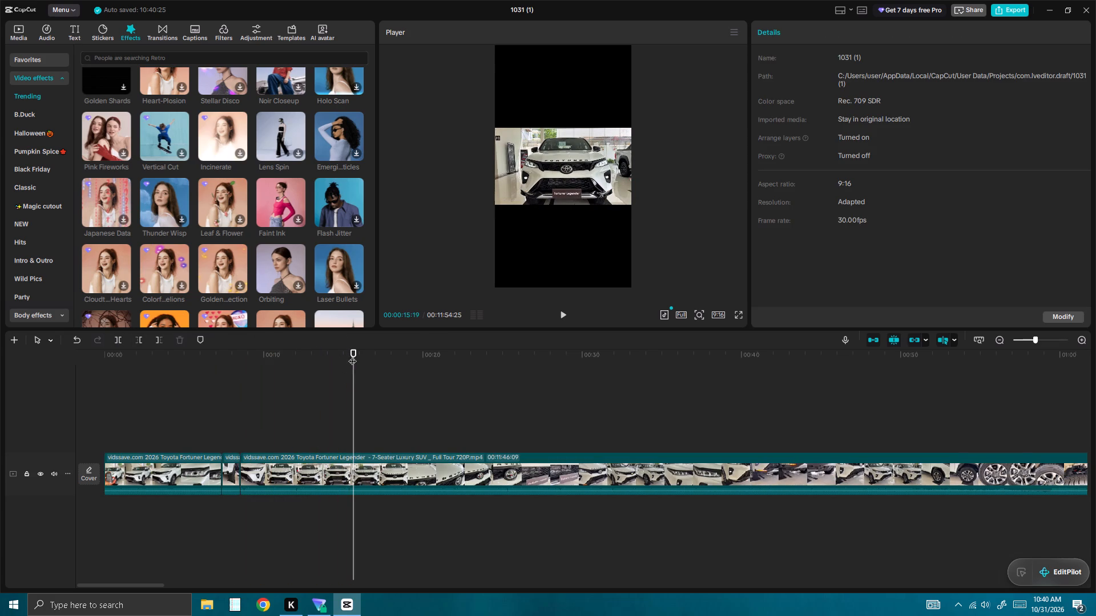
click(348, 348)
drag(354, 352, 352, 352)
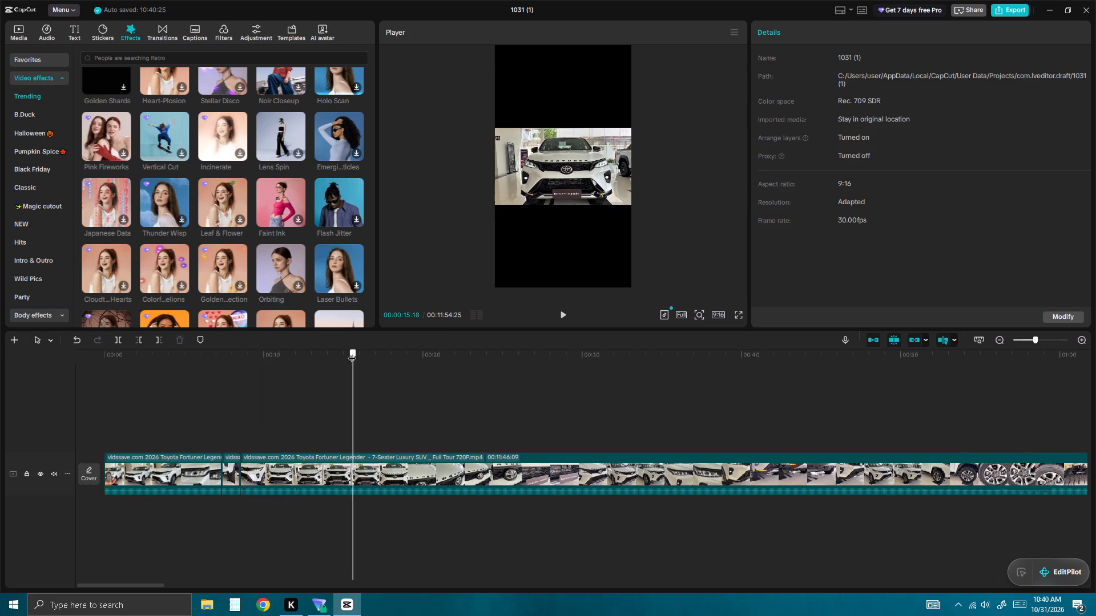
drag(352, 352, 25, 377)
click(557, 311)
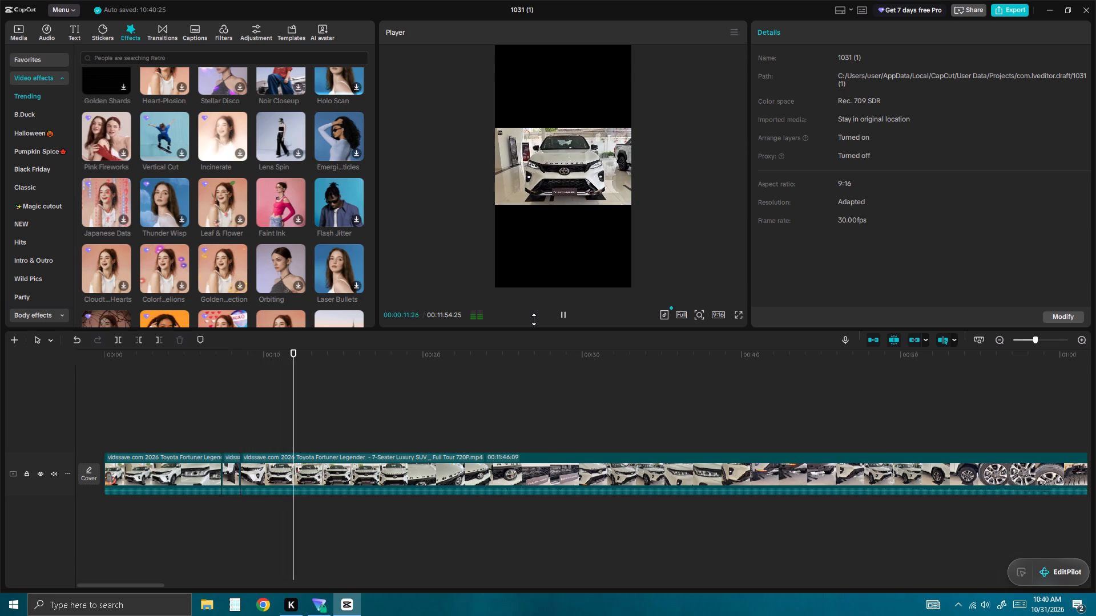
click(534, 319)
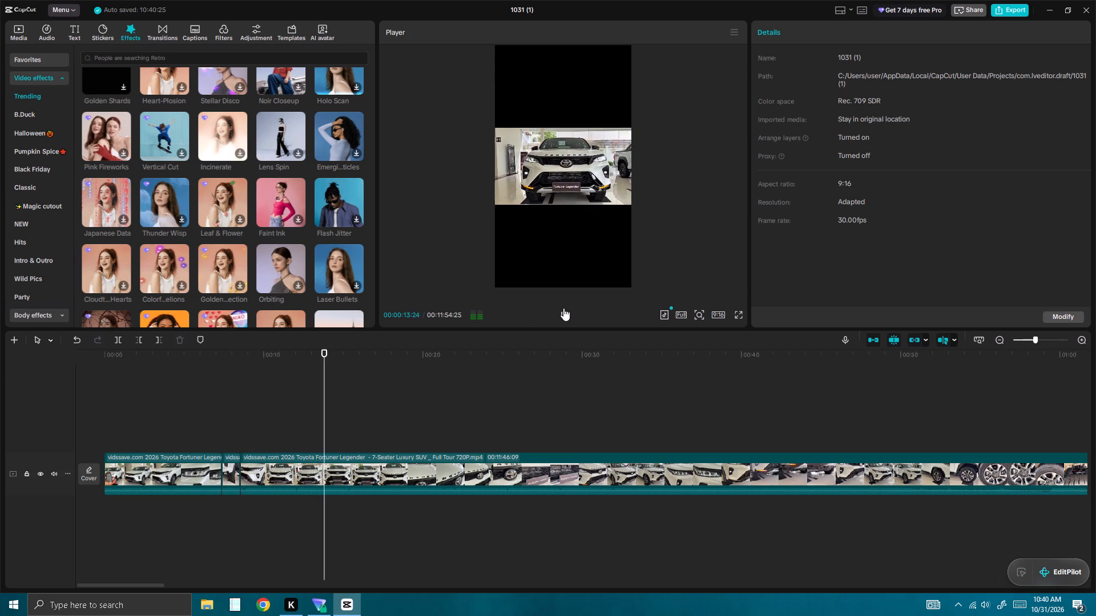
click(559, 308)
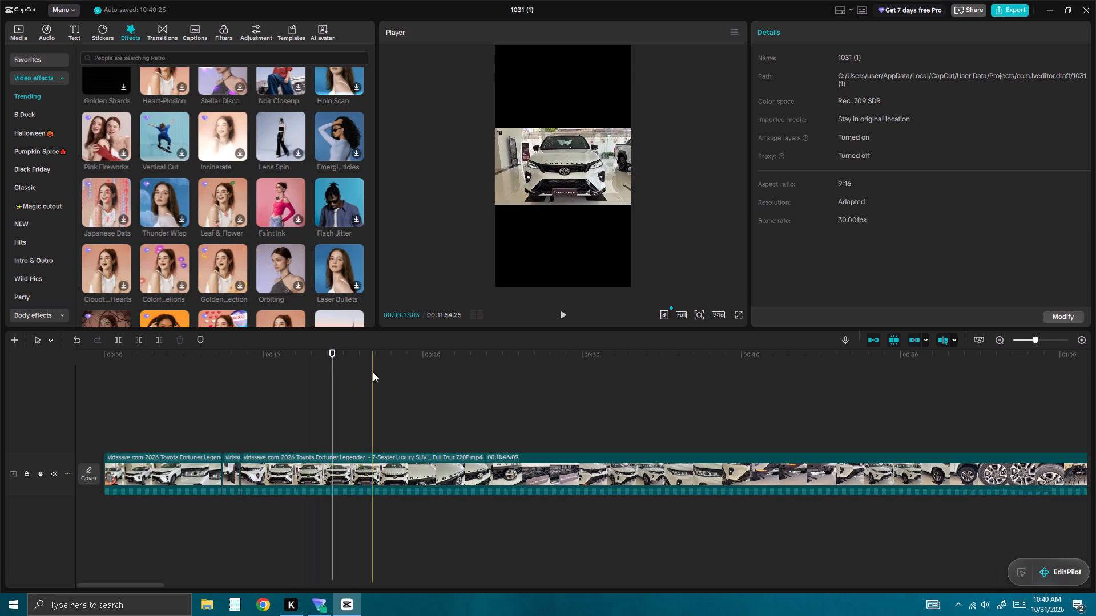
click(333, 344)
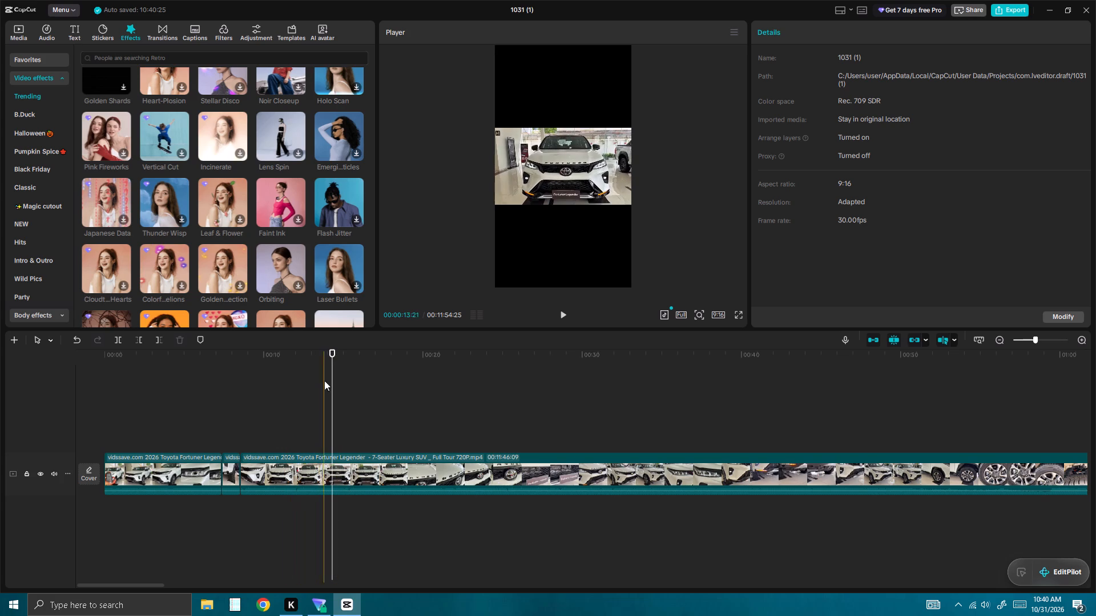
drag(331, 352, 324, 352)
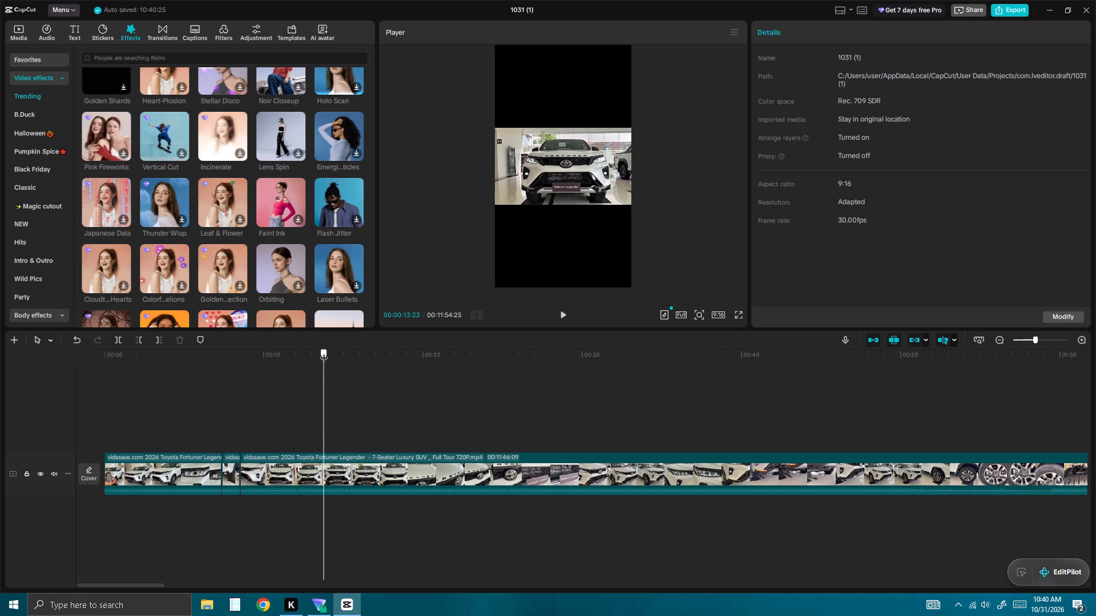
drag(324, 352, 303, 352)
click(274, 468)
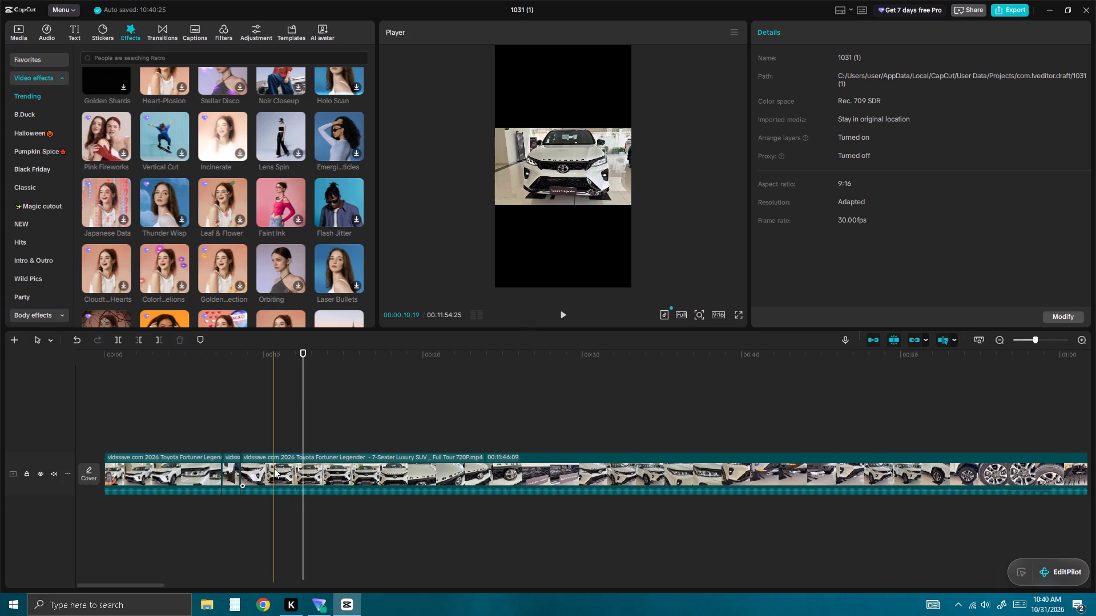
click(118, 338)
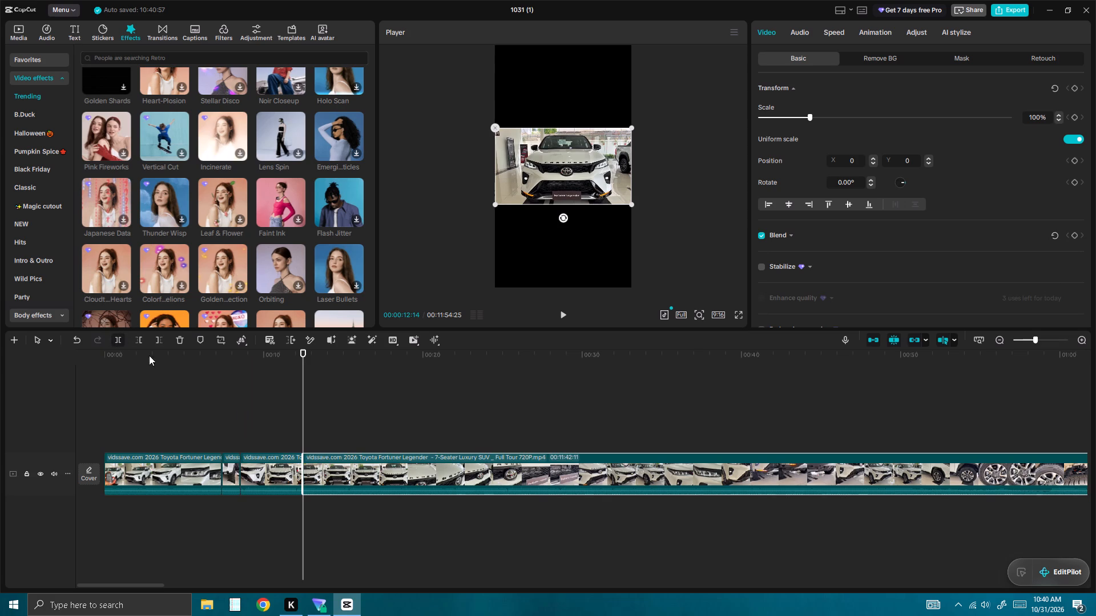
click(253, 476)
key(BackSpace)
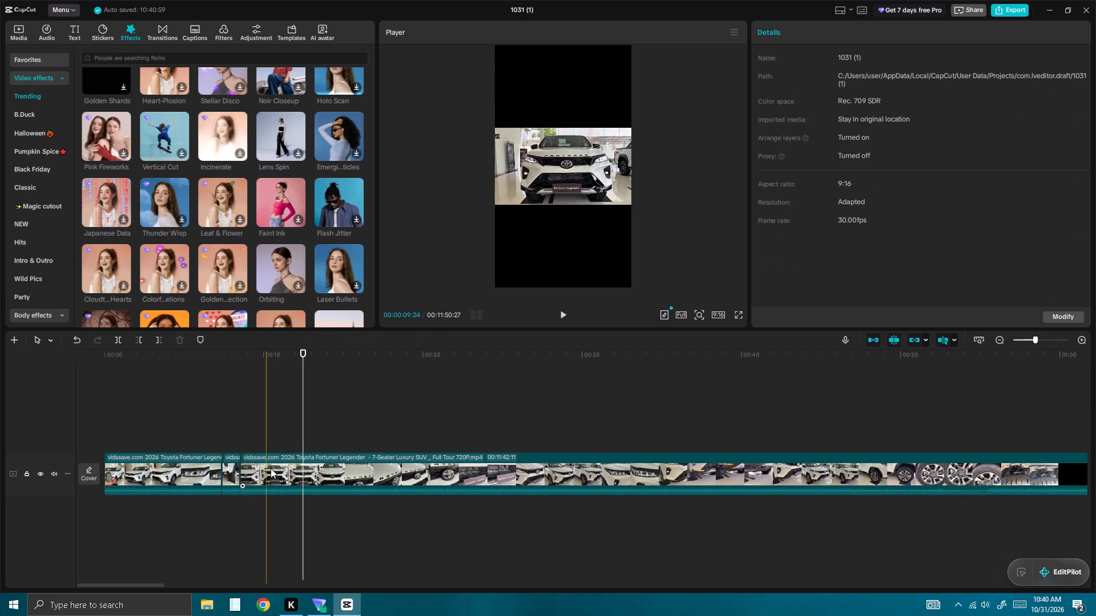
Review the opening, split the first clip at about 00:00:03:05 and 00:00:04:08, and delete the piece between the cuts.
drag(303, 354, 99, 359)
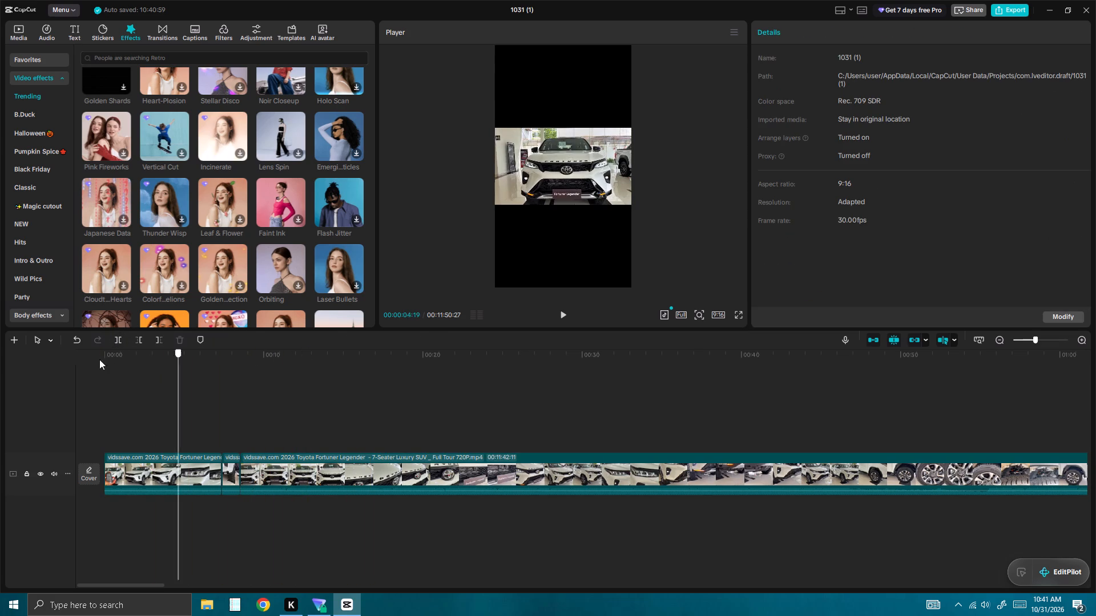
drag(99, 359, 44, 364)
click(561, 320)
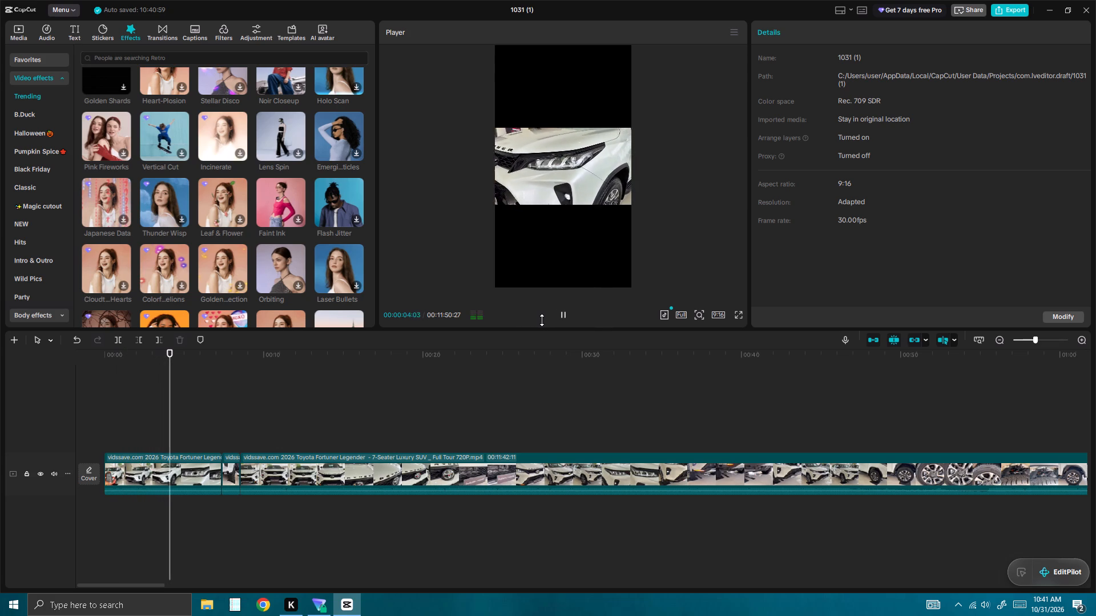
click(558, 315)
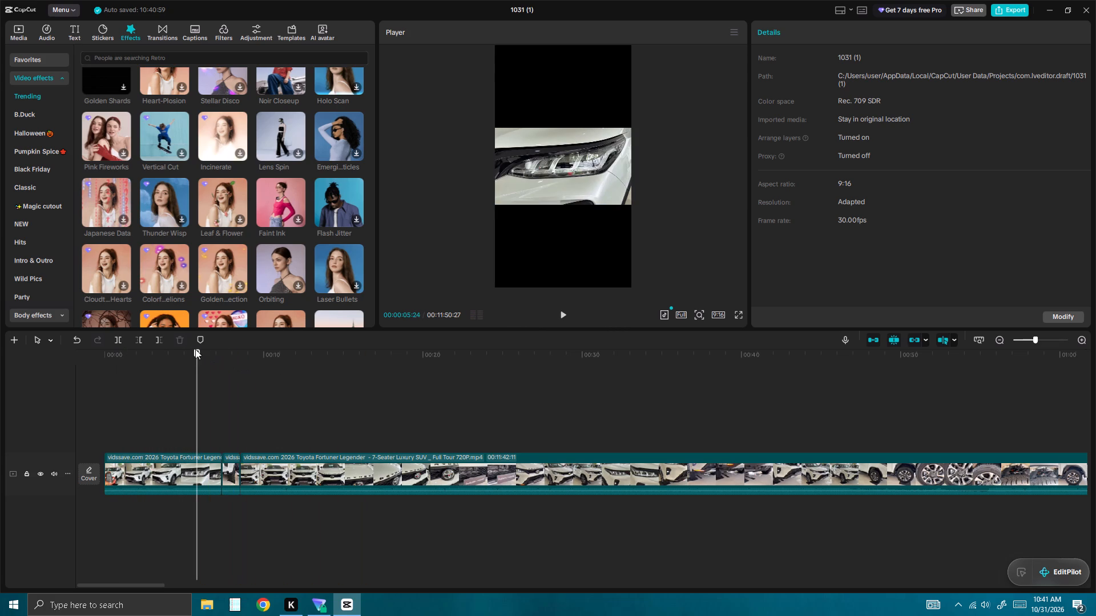
drag(198, 351, 172, 351)
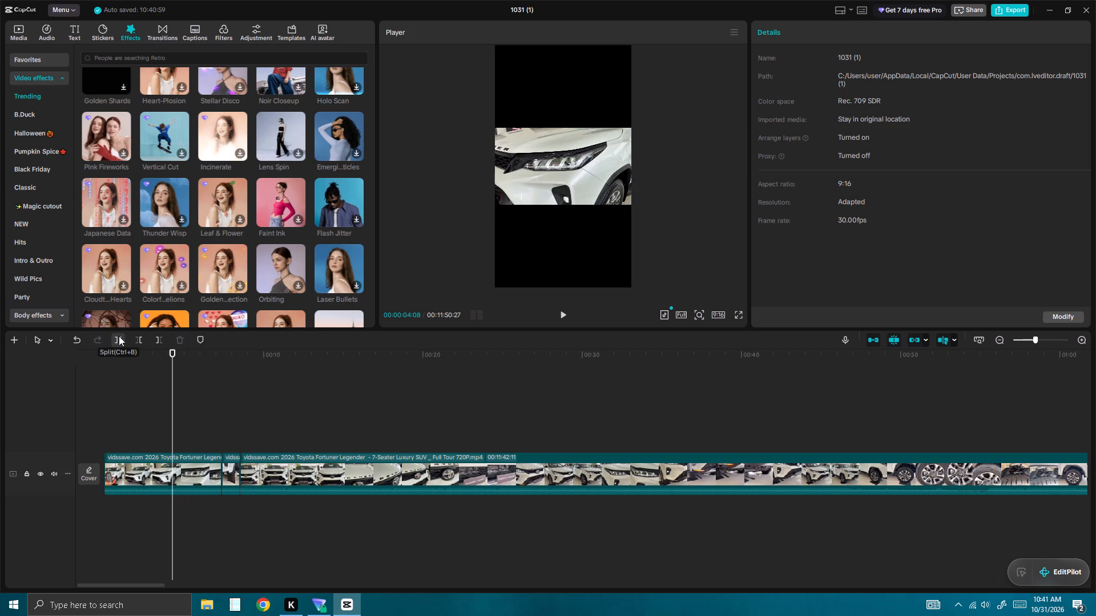
click(119, 336)
drag(172, 351, 168, 351)
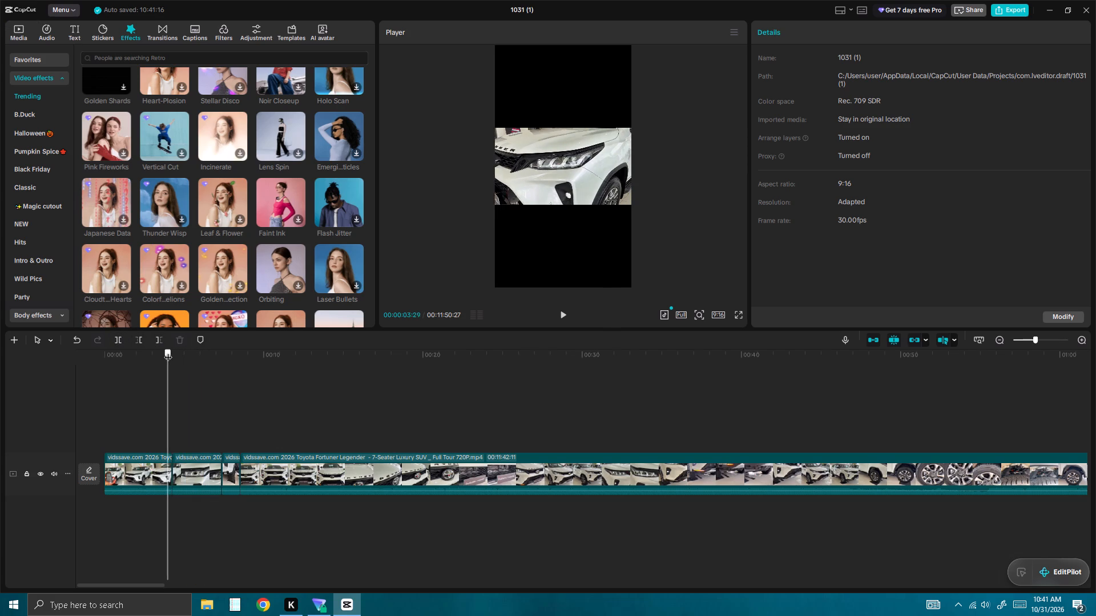
drag(168, 351, 155, 351)
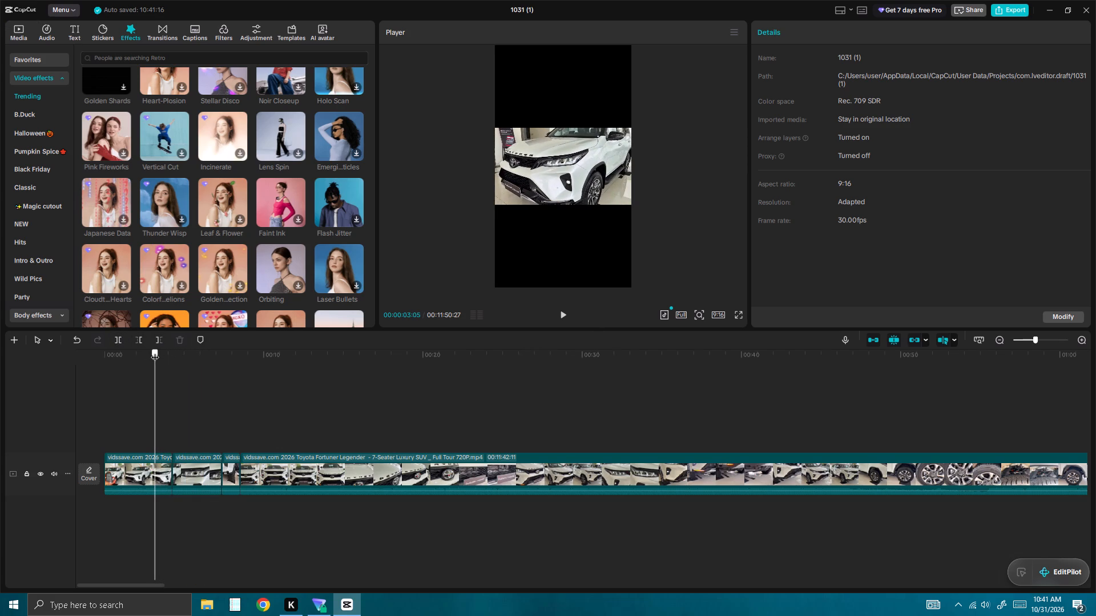
drag(155, 351, 154, 351)
click(119, 336)
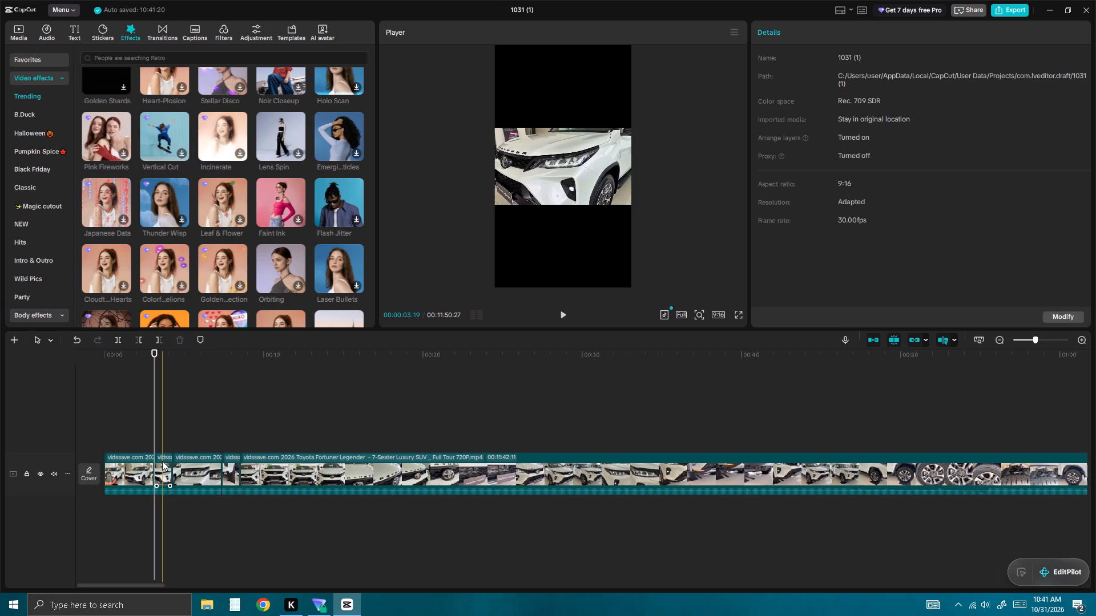
click(162, 461)
key(BackSpace)
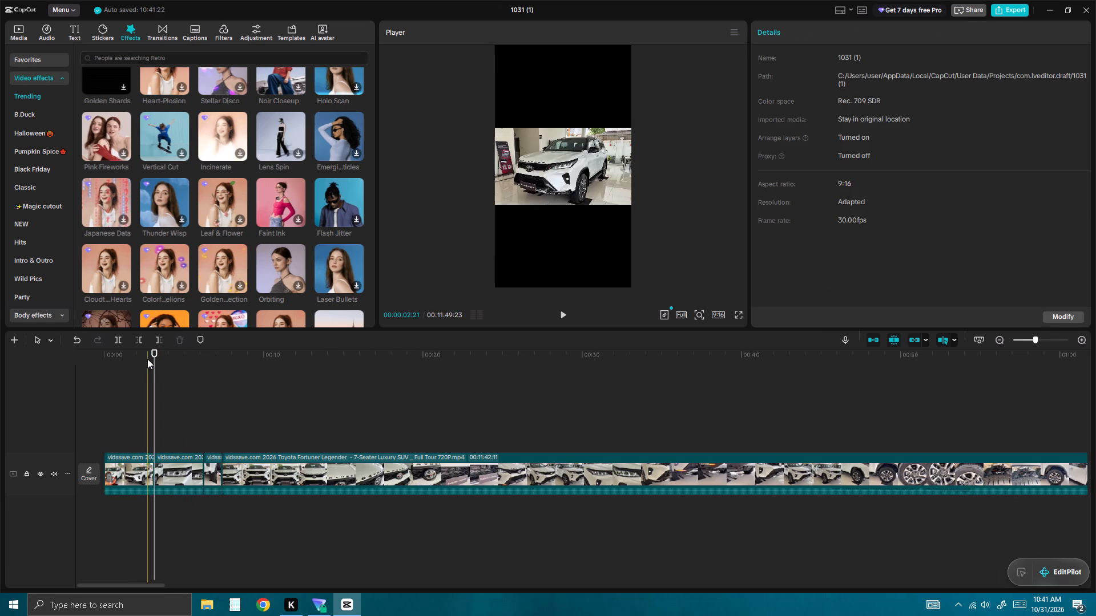
Review the edit from the start, split the long last clip at 00:00:12:12 and delete the portion before the cut.
drag(155, 352, 74, 370)
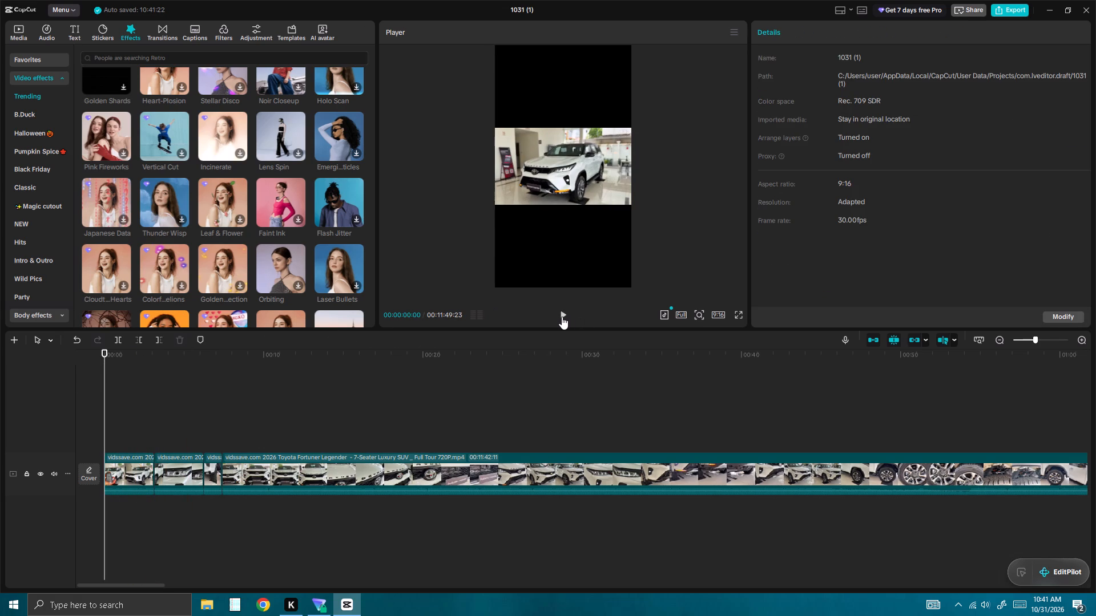
click(560, 317)
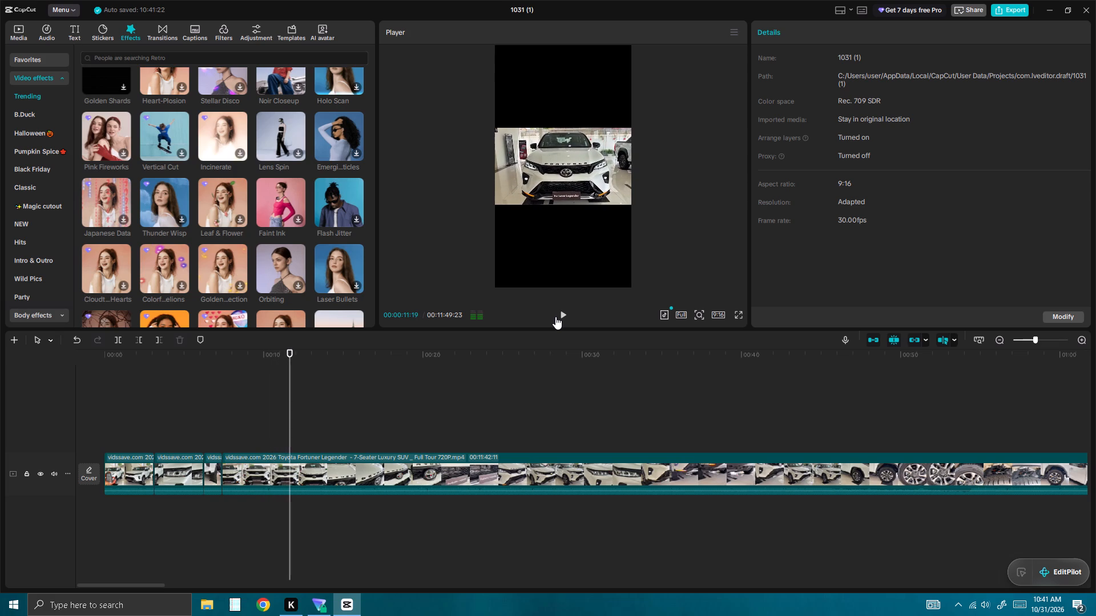
click(555, 317)
click(555, 317)
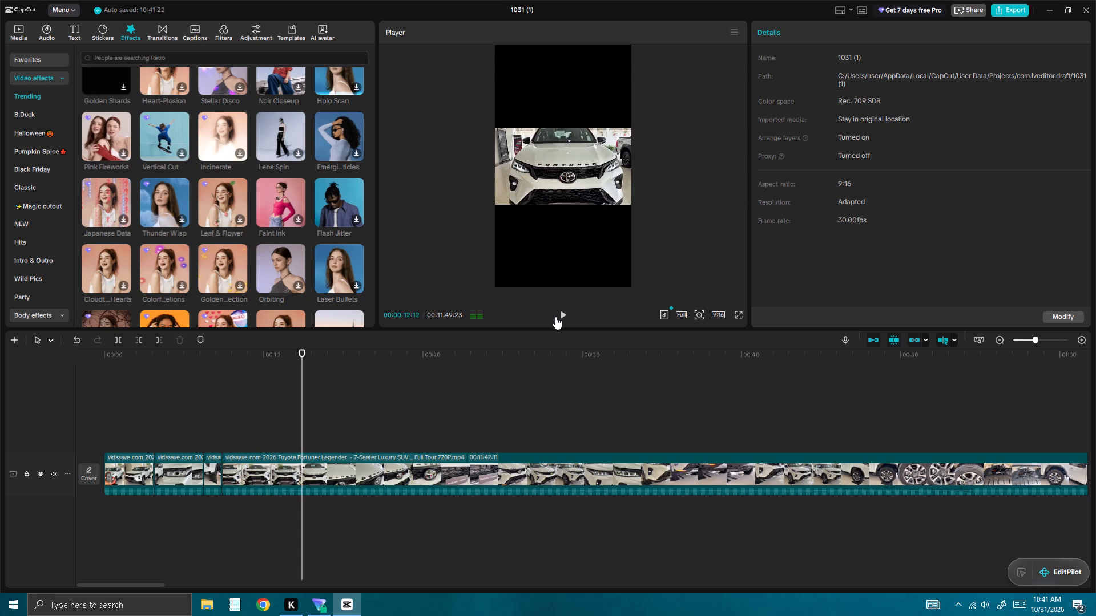
click(283, 474)
click(119, 337)
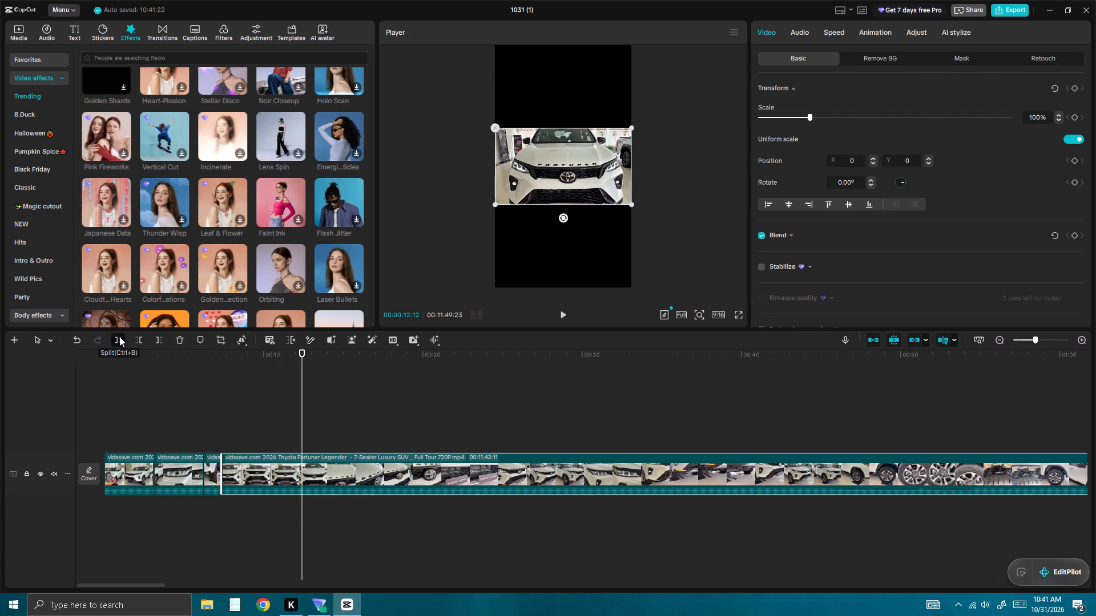
click(248, 474)
key(BackSpace)
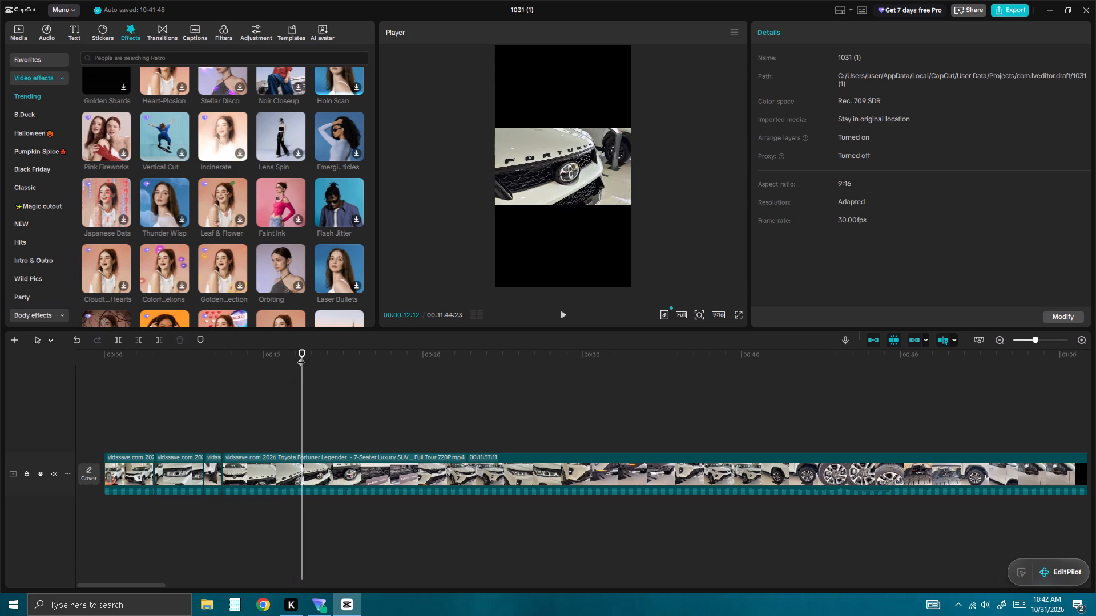
Play the edit from the start to about 00:00:20:27 to check the shortened shots.
drag(305, 354, 254, 366)
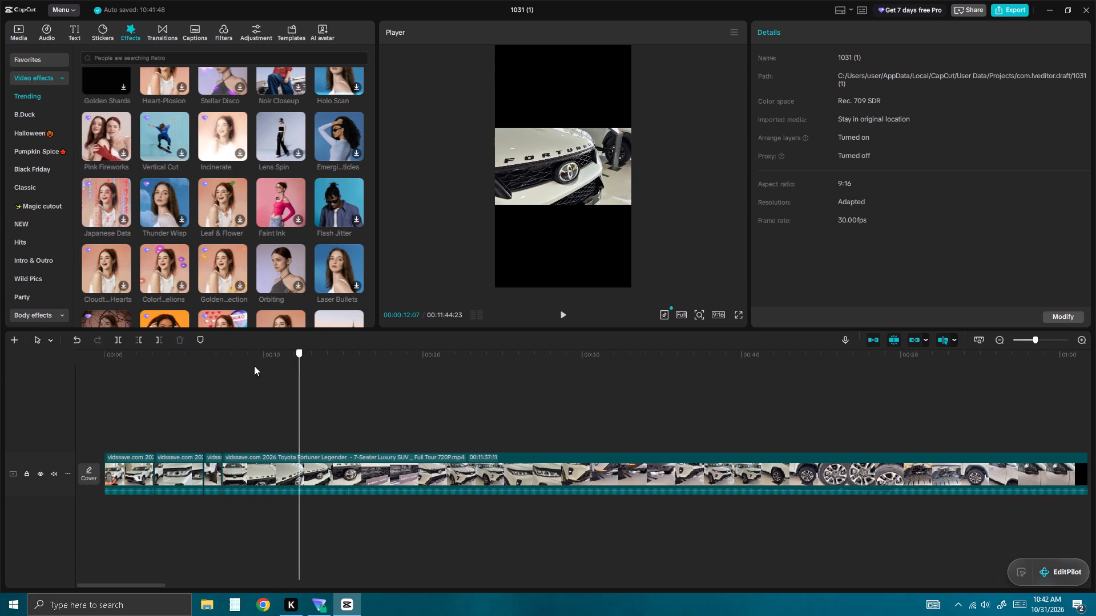
drag(254, 366, 66, 371)
click(564, 322)
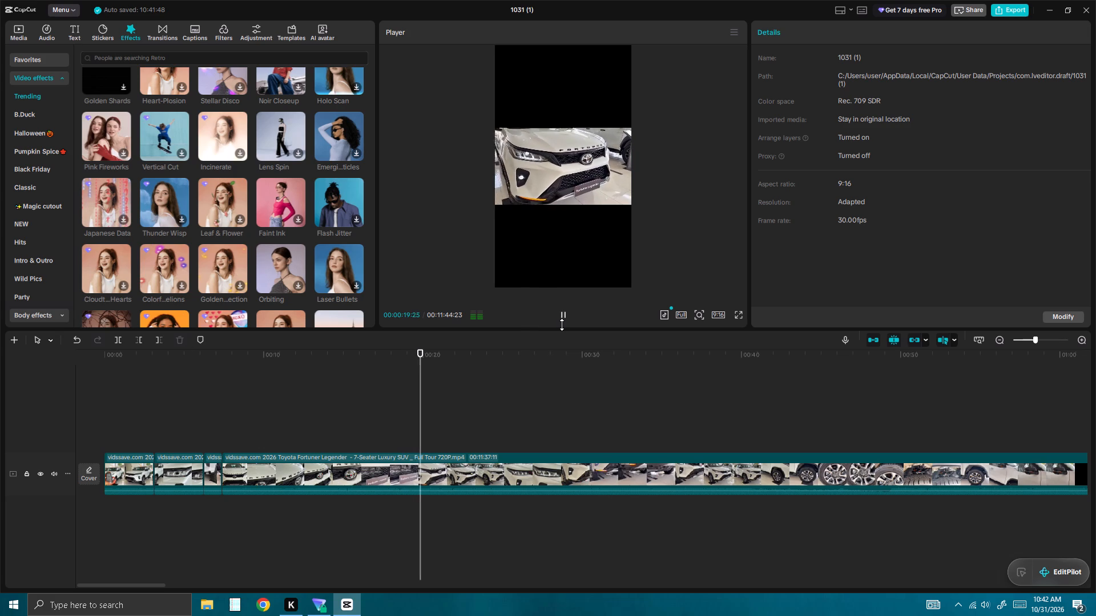
click(562, 312)
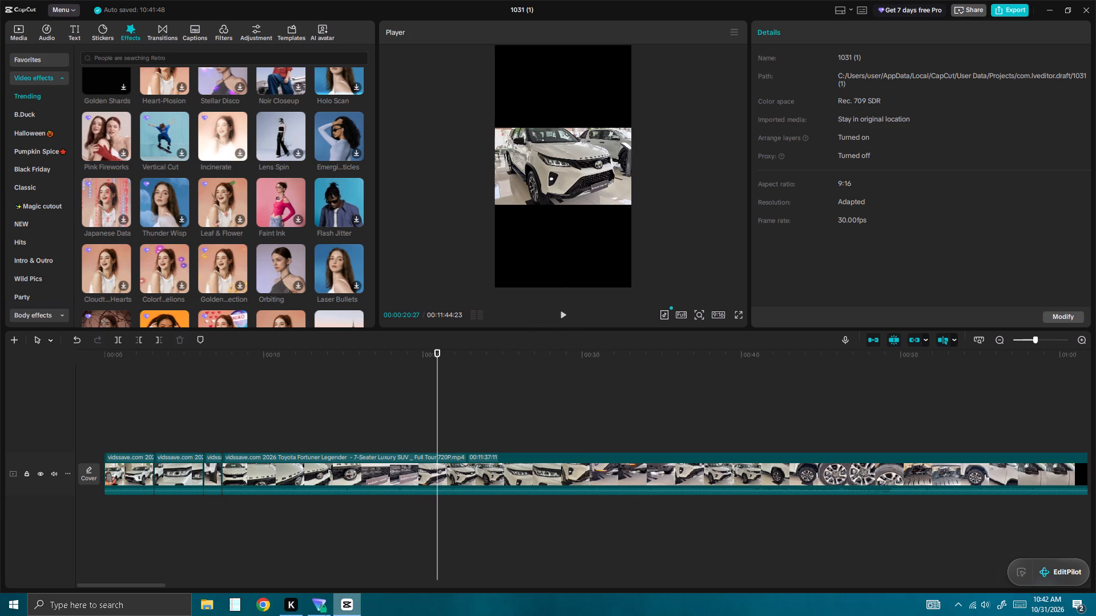
Switch to Google Chrome, choose a profile, search Google for "yt" and open the YouTube site.
click(263, 615)
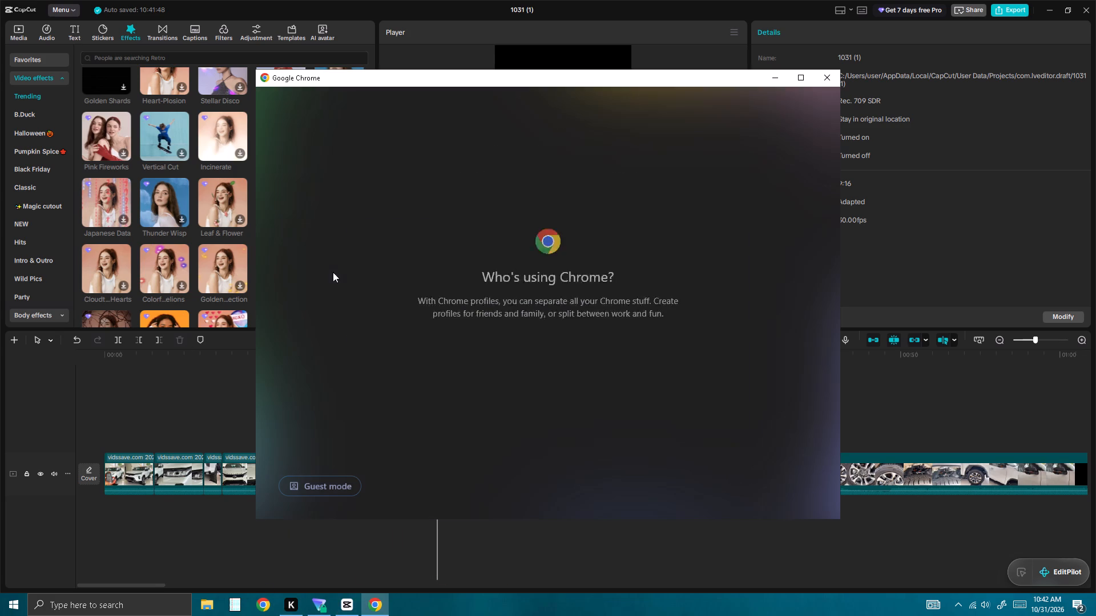
click(377, 277)
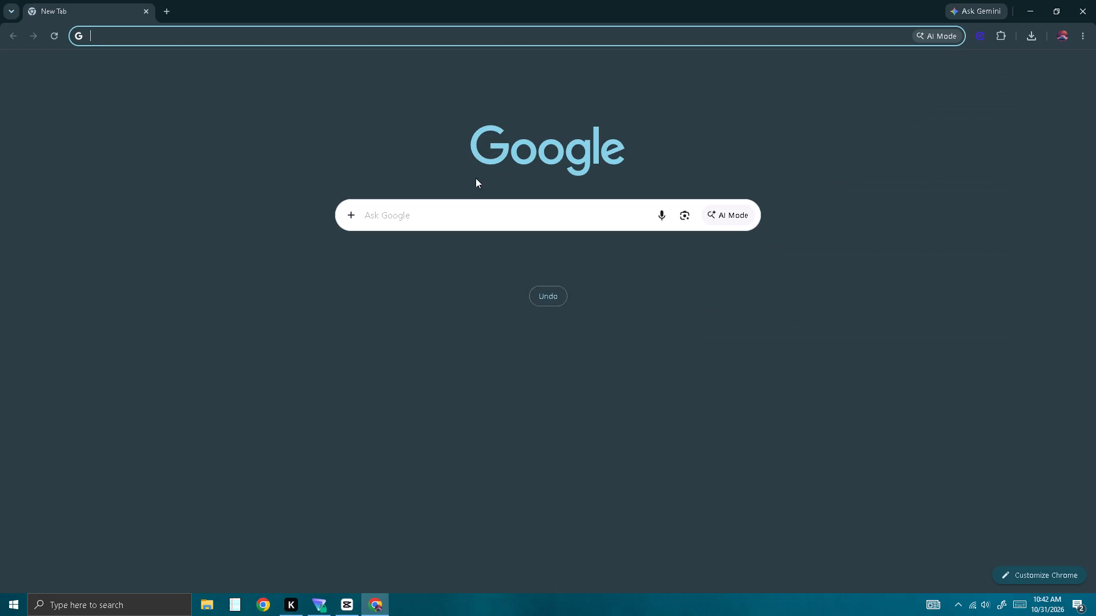
click(444, 222)
click(418, 255)
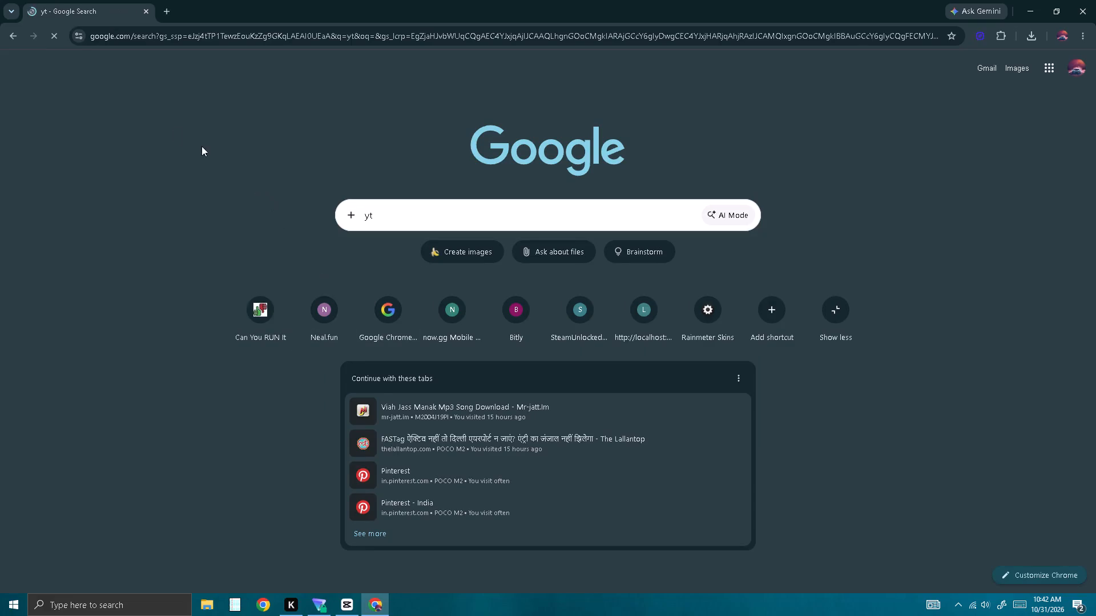
click(173, 177)
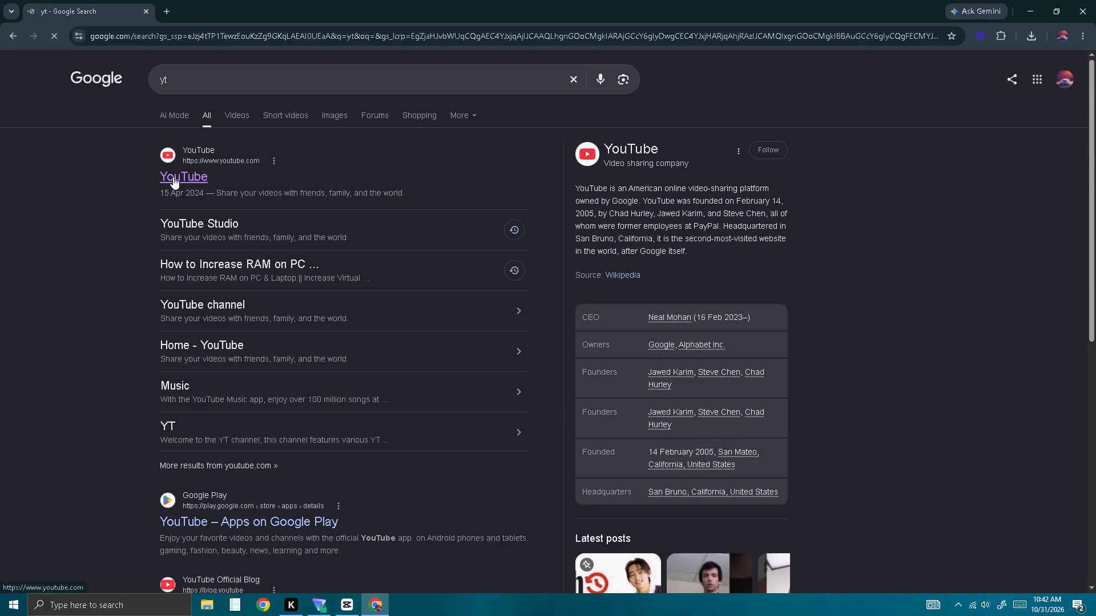
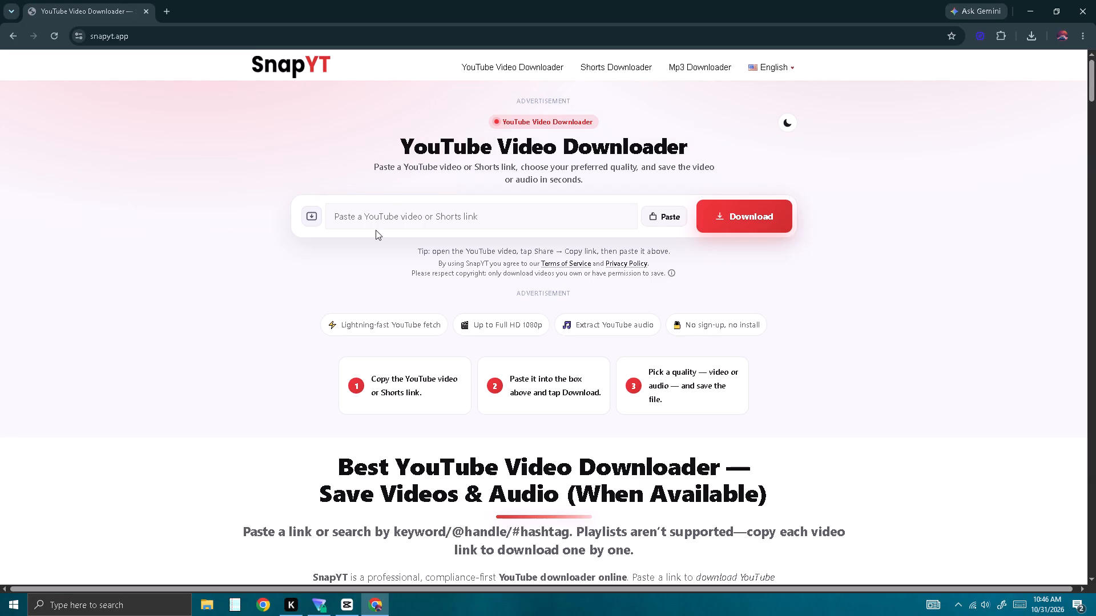
Fetch the copied YouTube Shorts link in SnapYT and download its audio as a 320 kbps MP3.
click(377, 216)
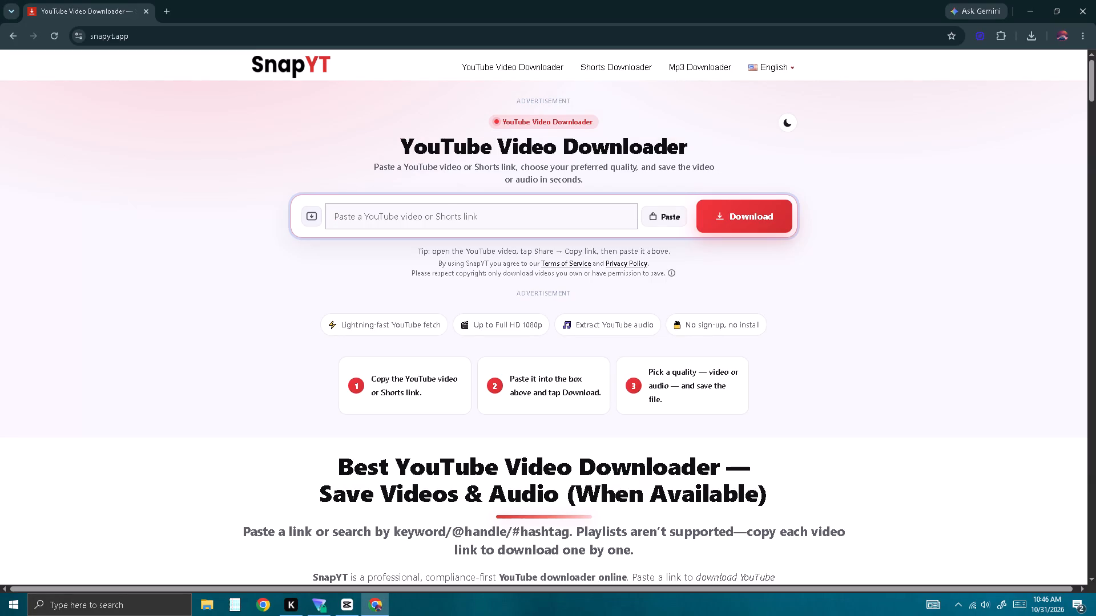
key(ctrl+v)
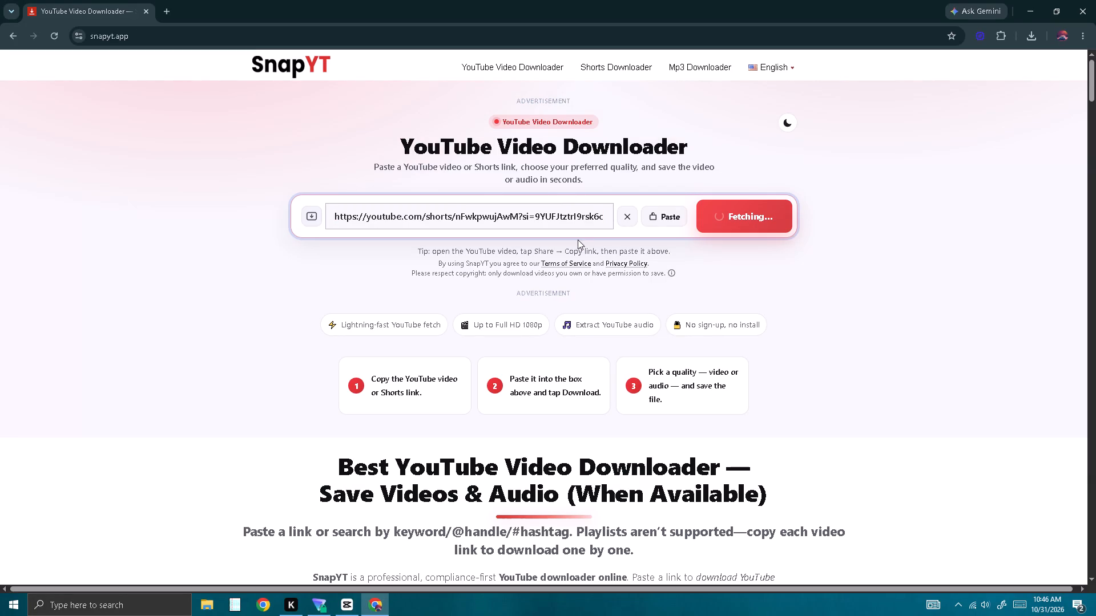
scroll(573, 247, down, 4)
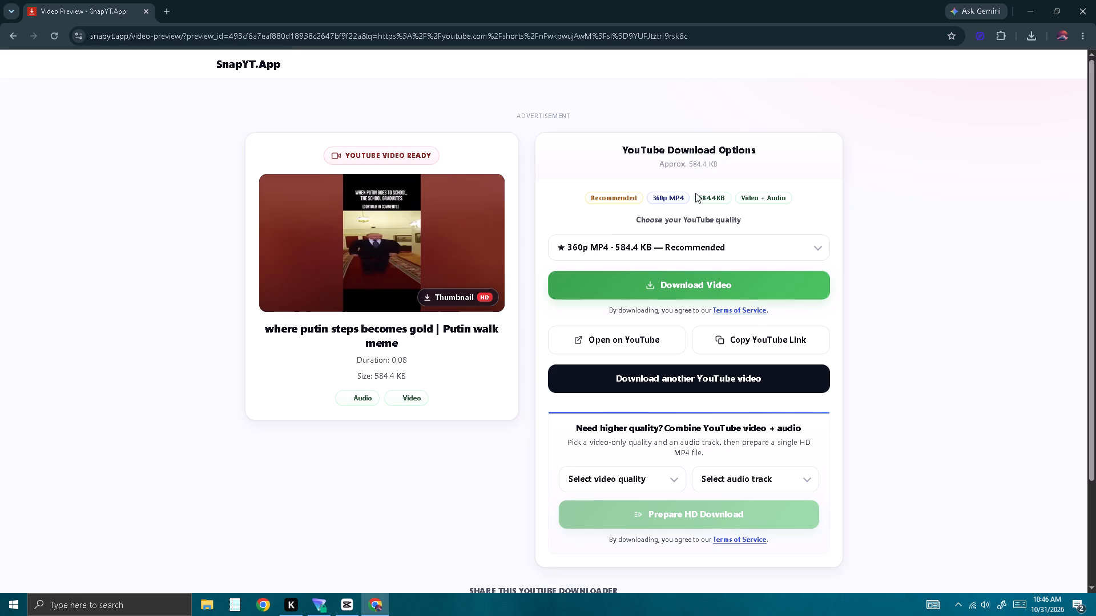
click(756, 249)
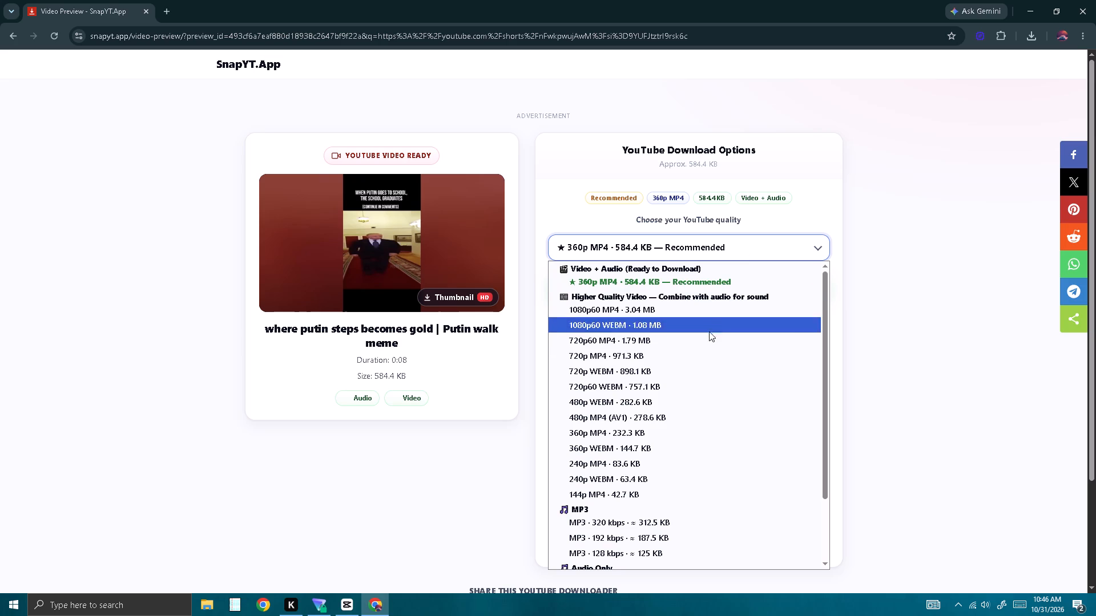
click(630, 524)
click(655, 287)
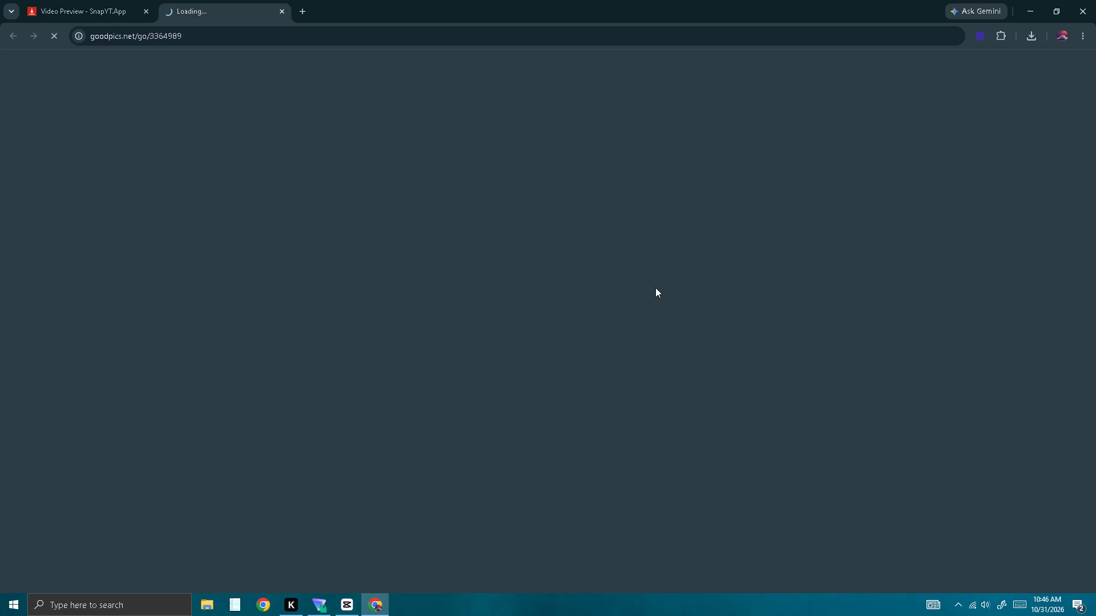
click(75, 0)
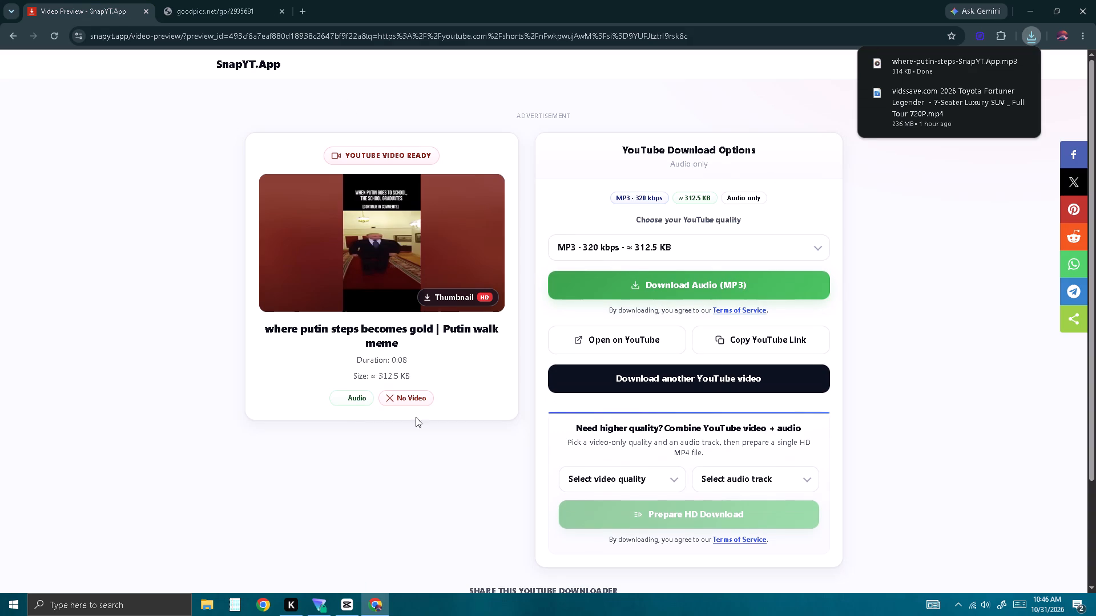
Switch to CapCut and import where-putin-steps-SnapYT.App.mp3 from the Downloads folder into the project media.
click(347, 601)
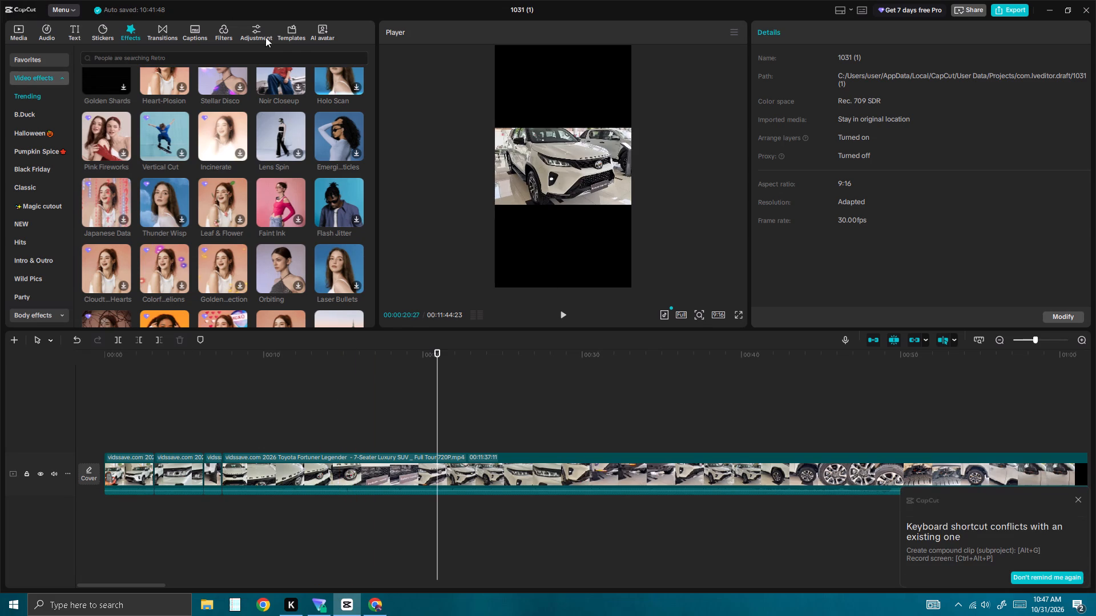
click(22, 38)
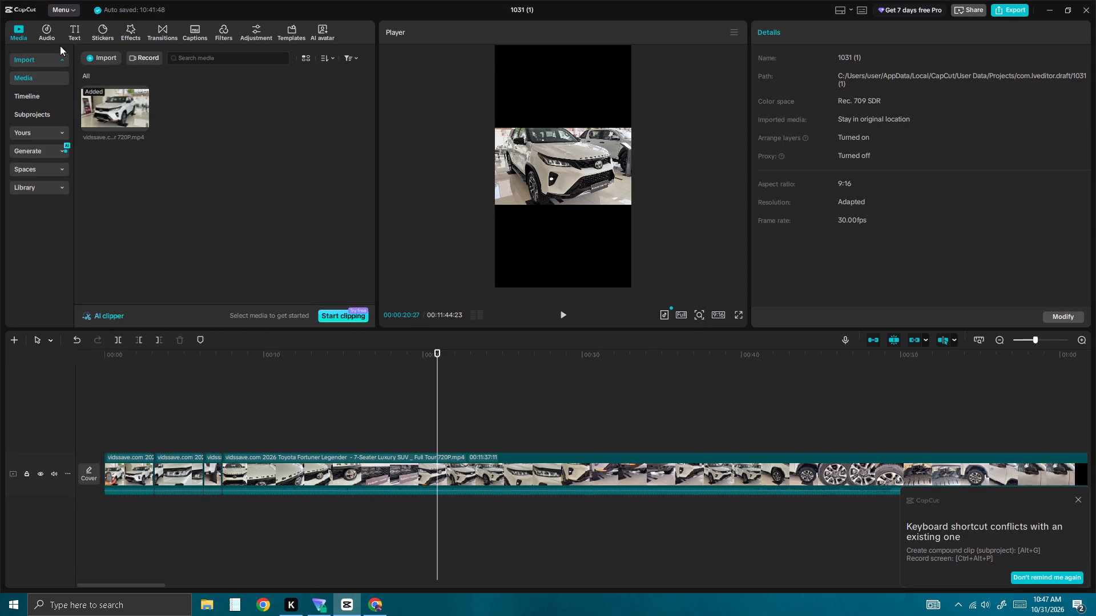
click(251, 108)
click(55, 60)
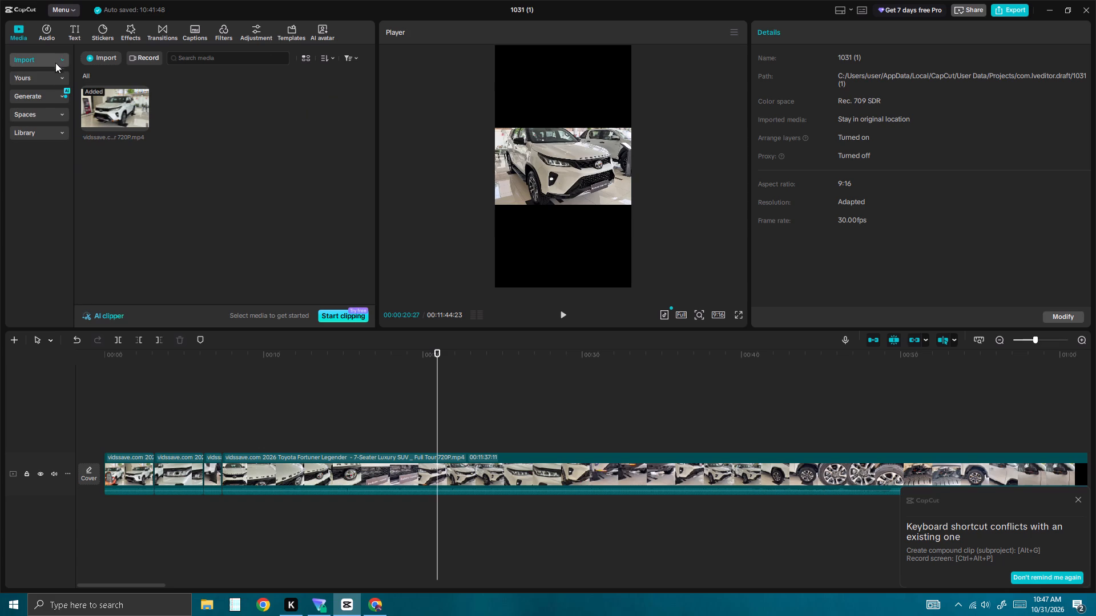
click(58, 78)
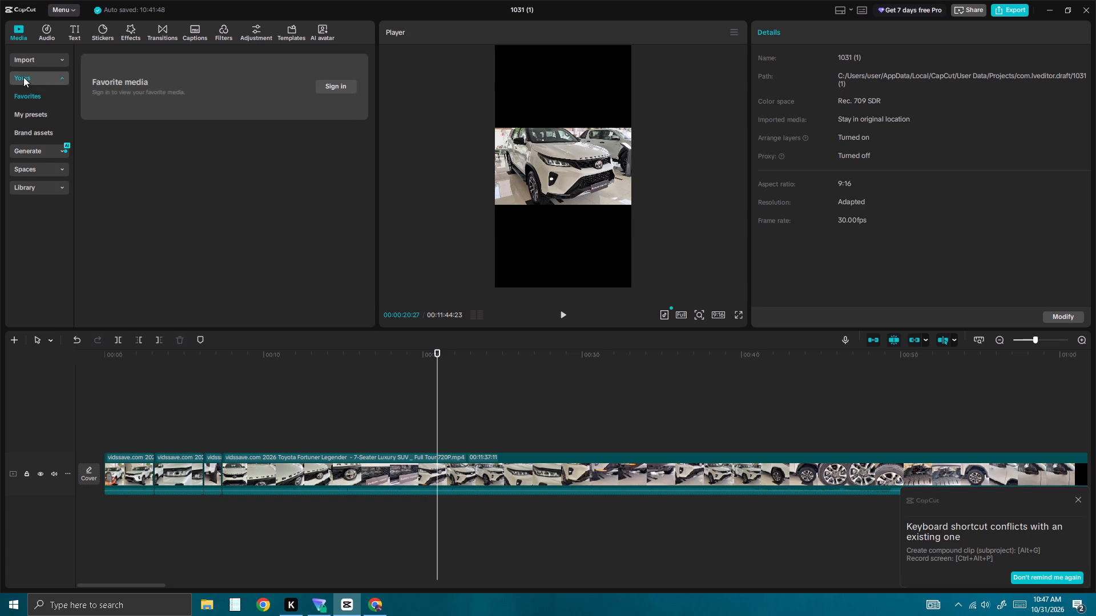
click(24, 62)
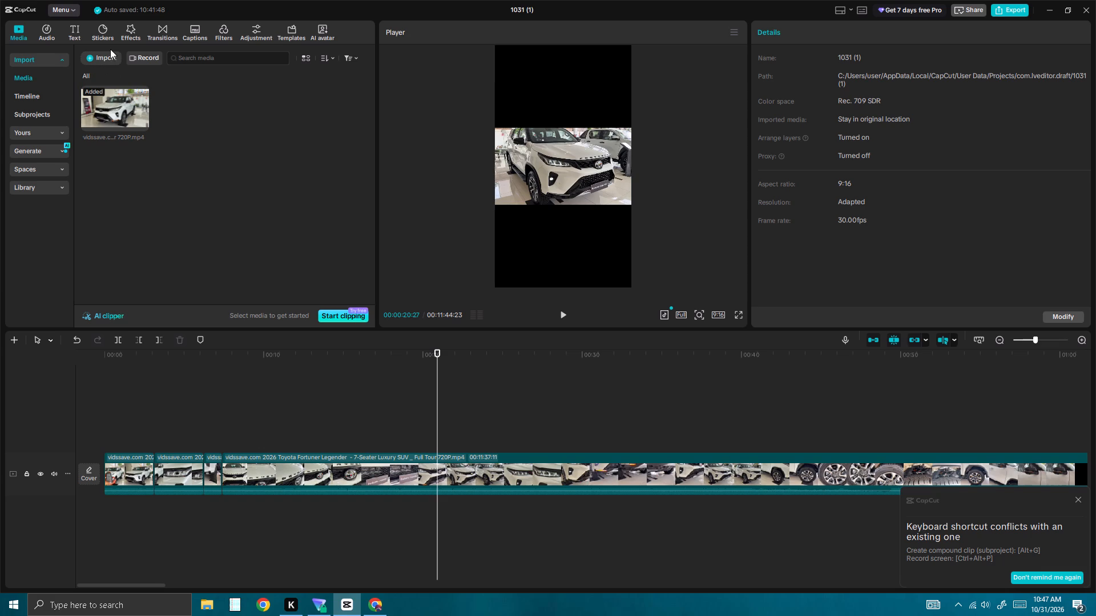
click(95, 52)
click(117, 75)
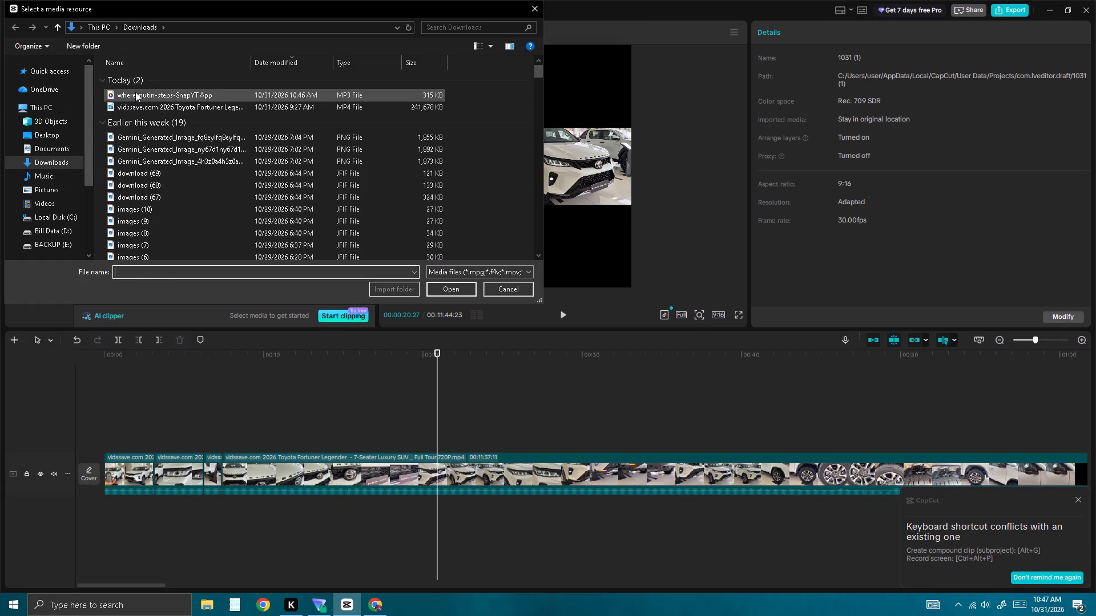
click(136, 92)
click(427, 288)
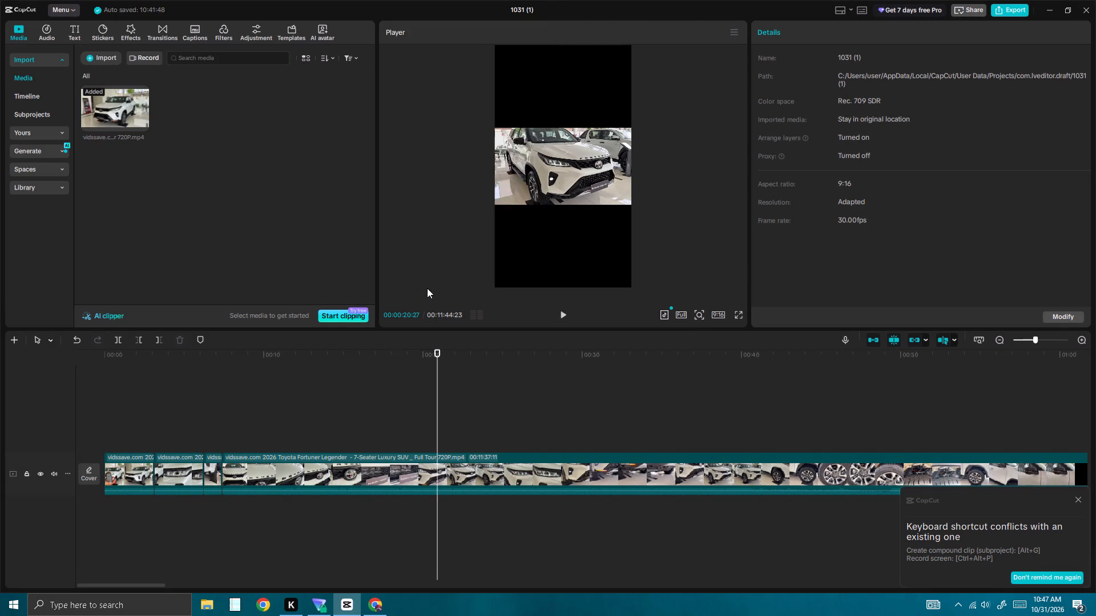
Place the imported MP3 on an audio track beneath the video and align its start with 00:00:00:00.
drag(190, 121, 201, 171)
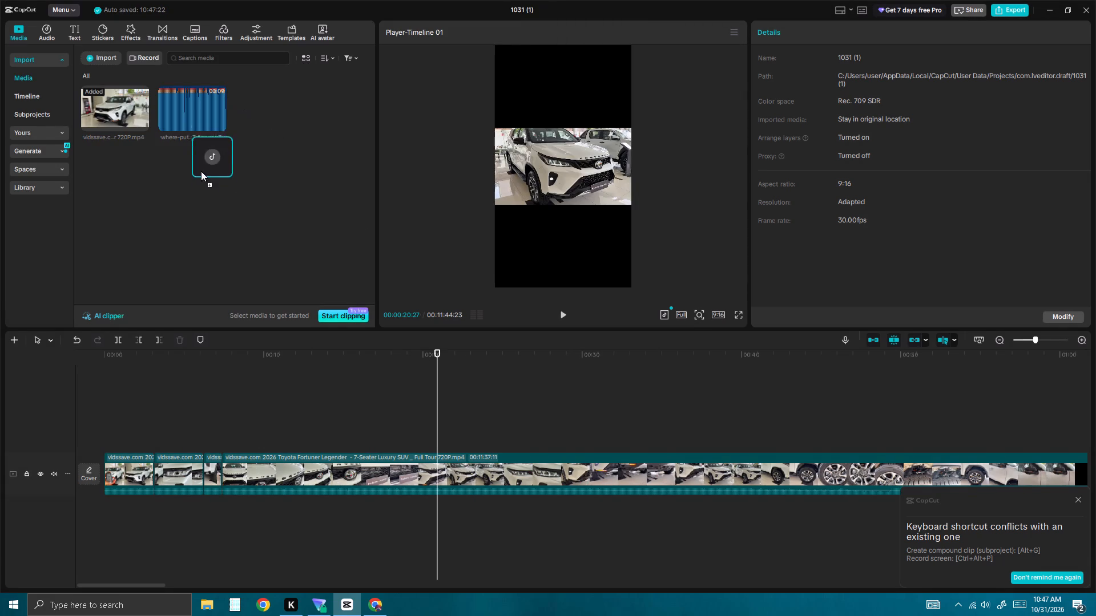
drag(201, 171, 109, 433)
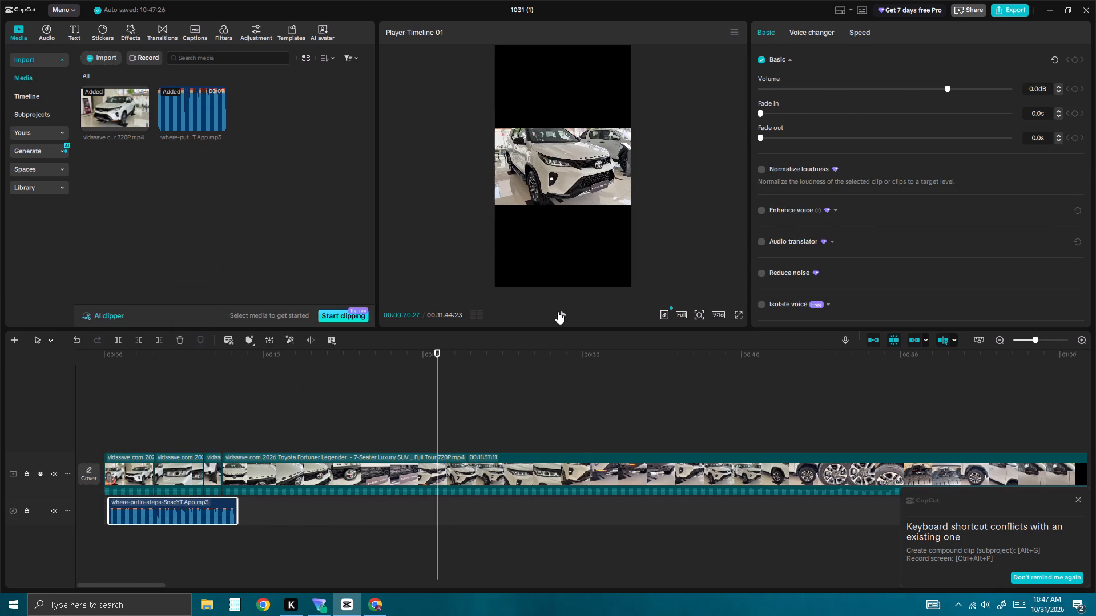
click(436, 341)
drag(434, 351, 87, 353)
drag(132, 508, 116, 508)
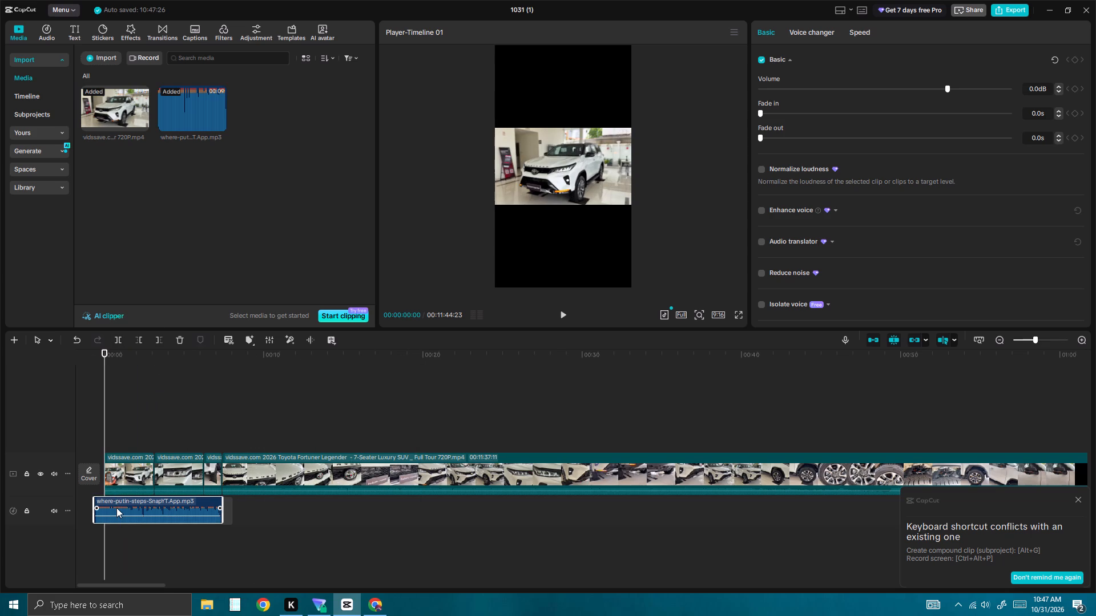
drag(116, 508, 125, 508)
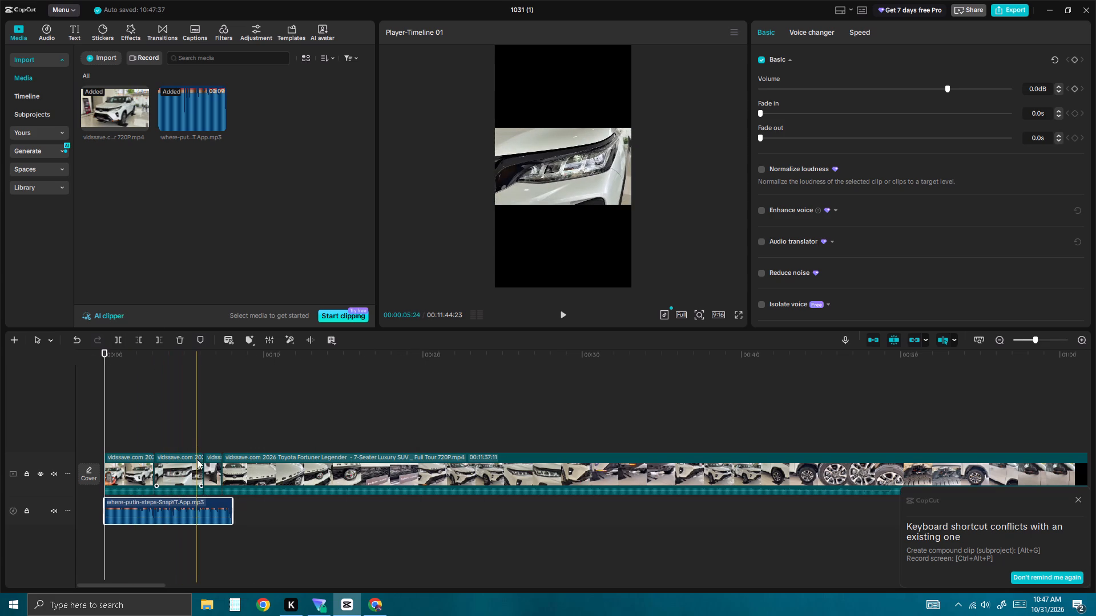
Move the second video clip behind the short third clip, just before the long last clip.
drag(194, 463, 224, 463)
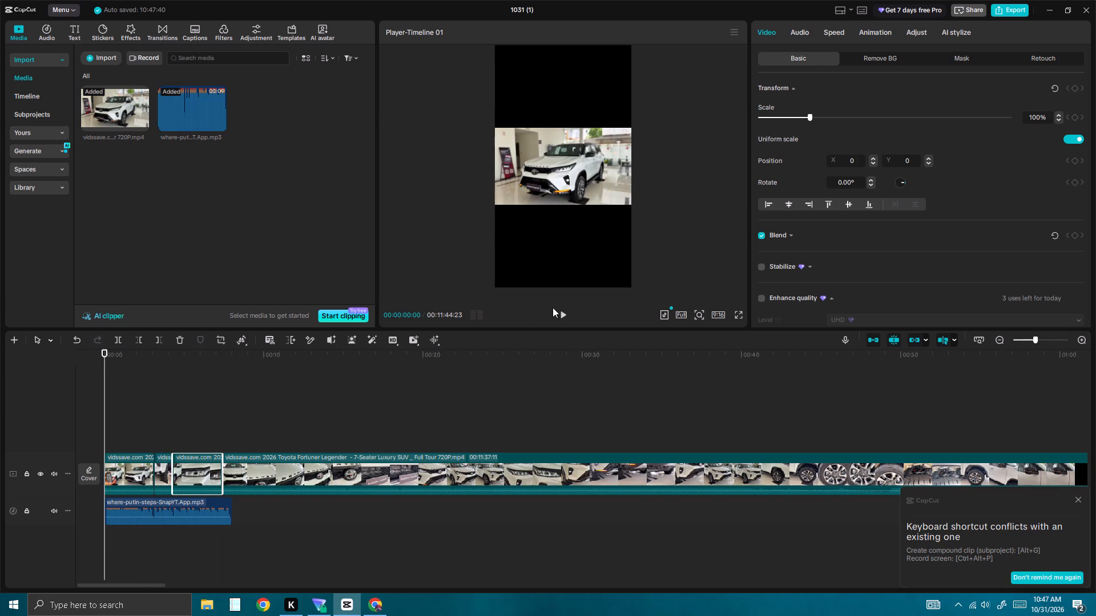
Play the edit from the start to about 00:00:08:28 and mute the main video track.
click(563, 321)
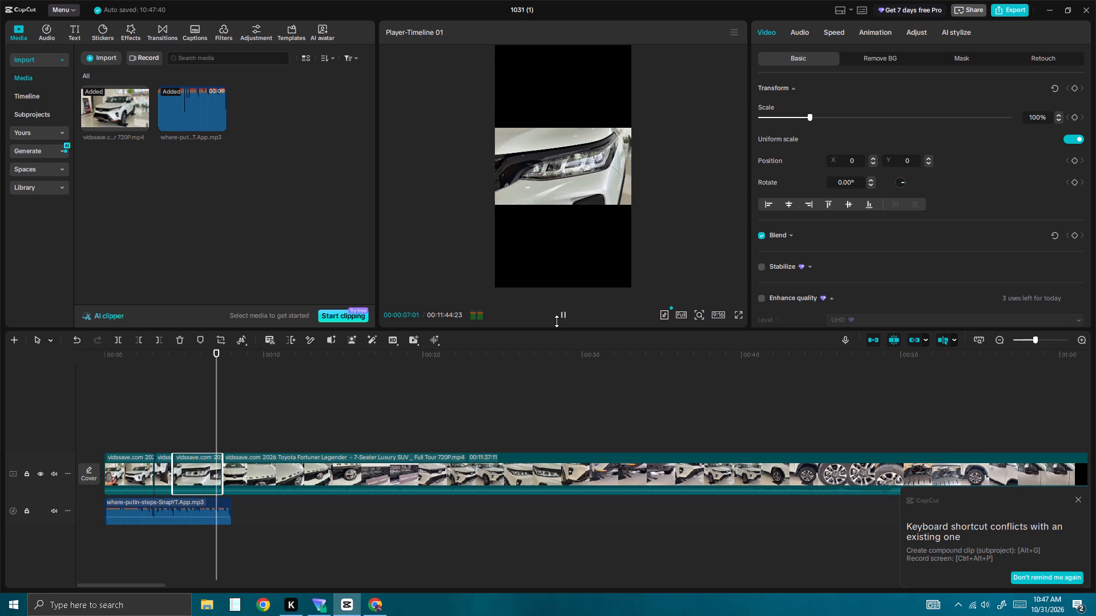
click(557, 321)
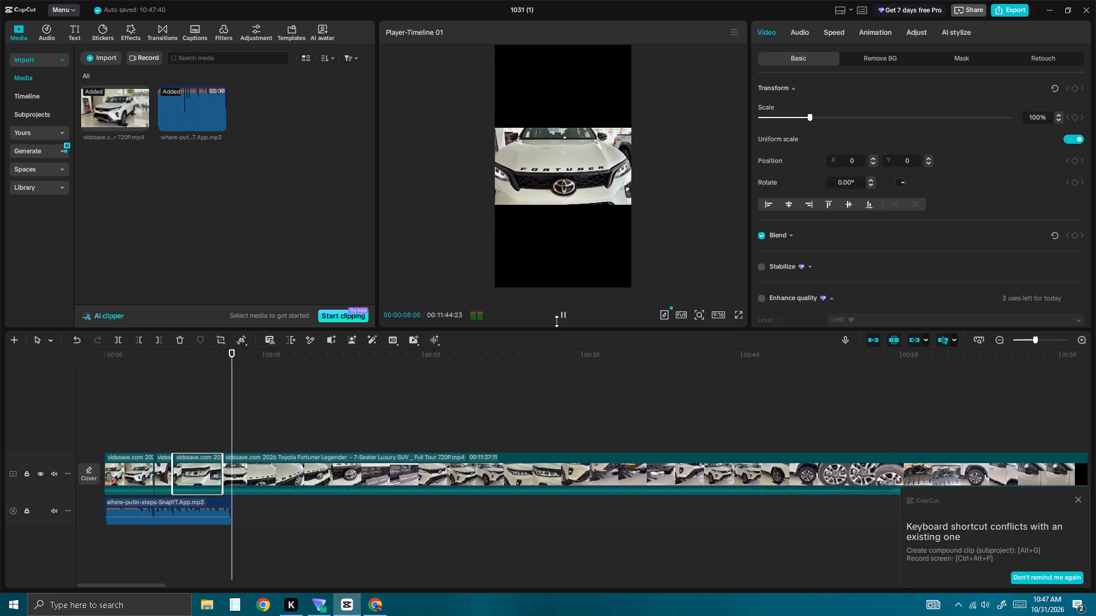
click(557, 321)
click(557, 321)
click(557, 321)
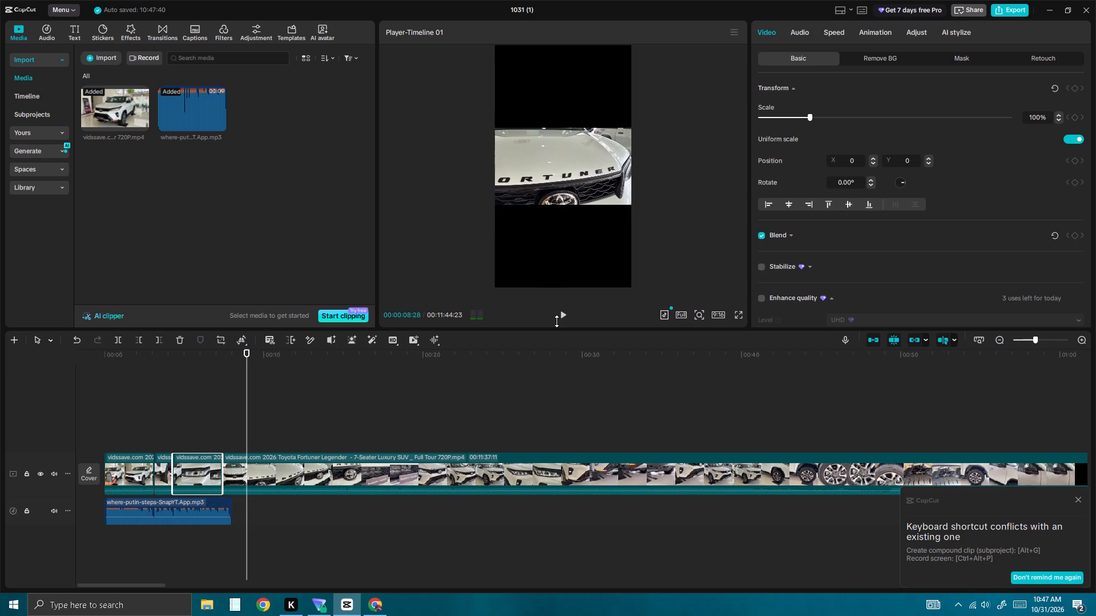
click(58, 477)
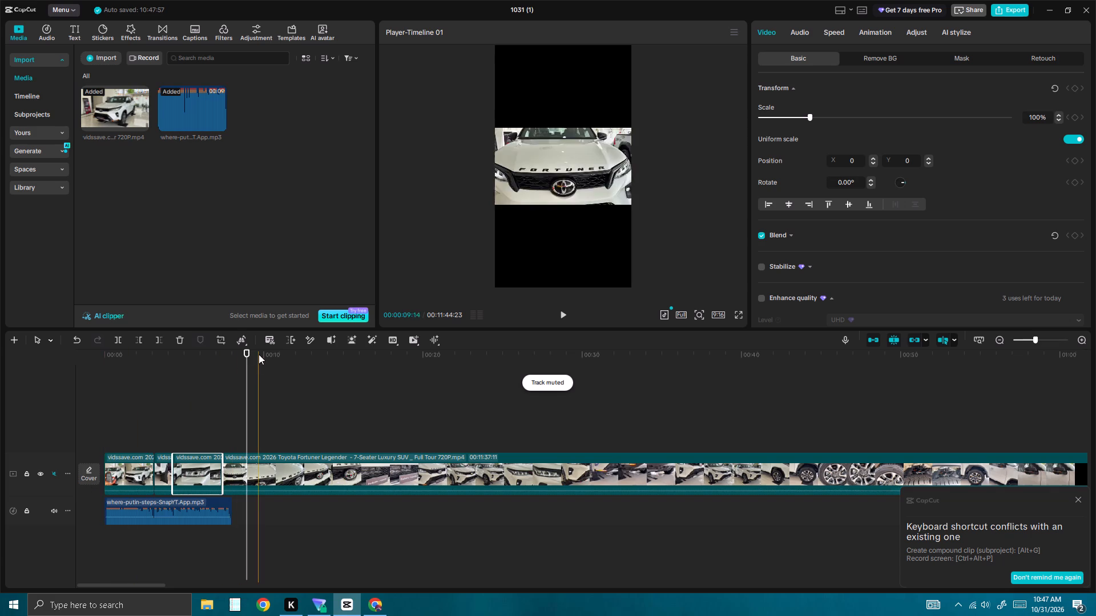
Replay the edit from the start to about 00:00:09:23 to check the added audio against the shots.
drag(246, 351, 50, 376)
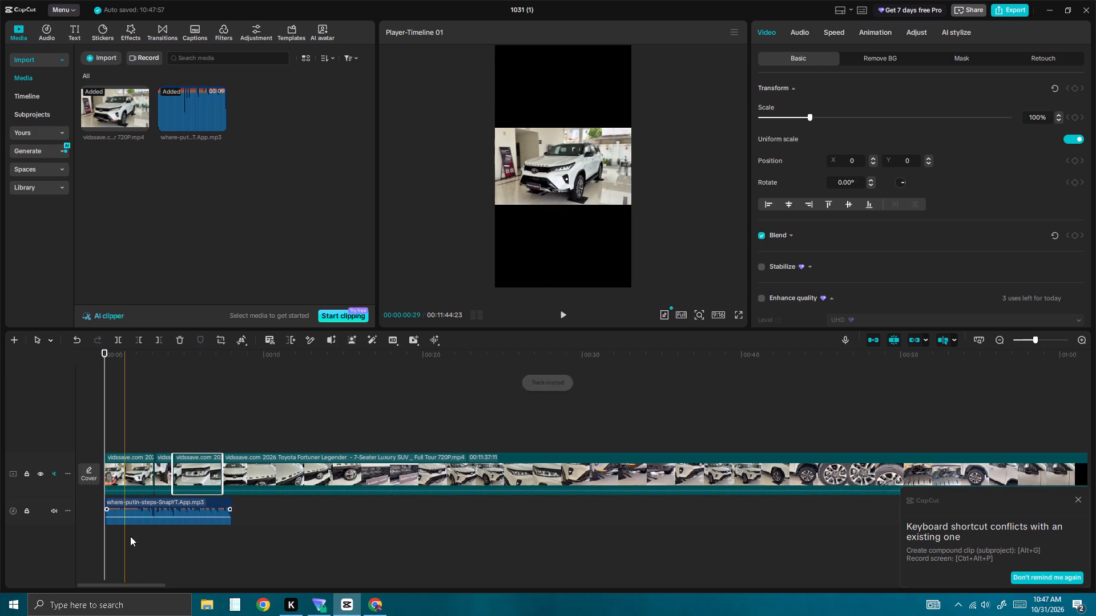
click(65, 509)
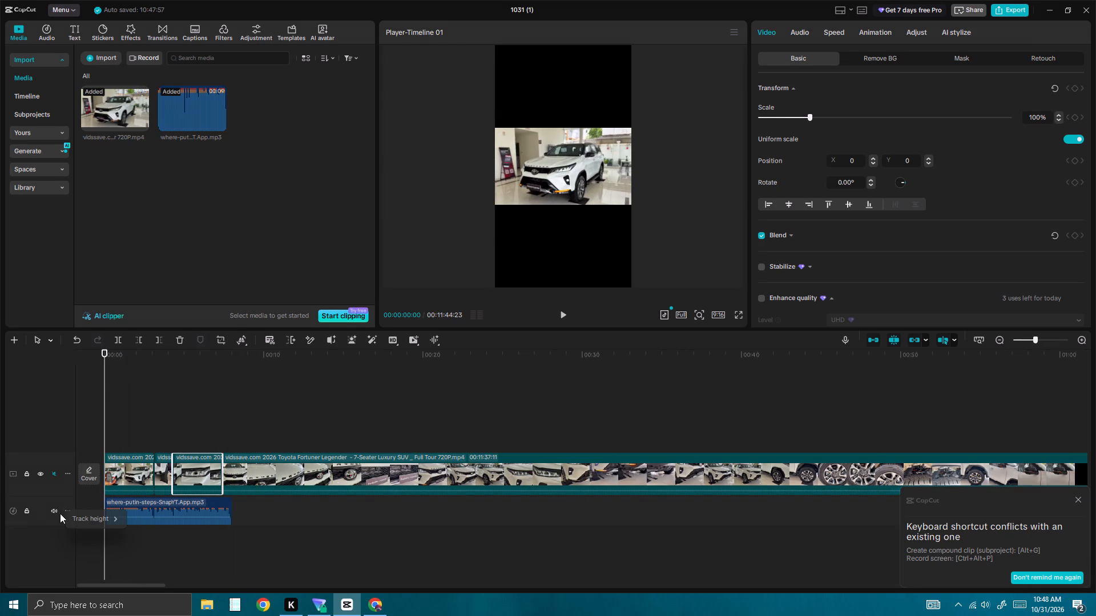
click(54, 512)
click(54, 512)
click(54, 512)
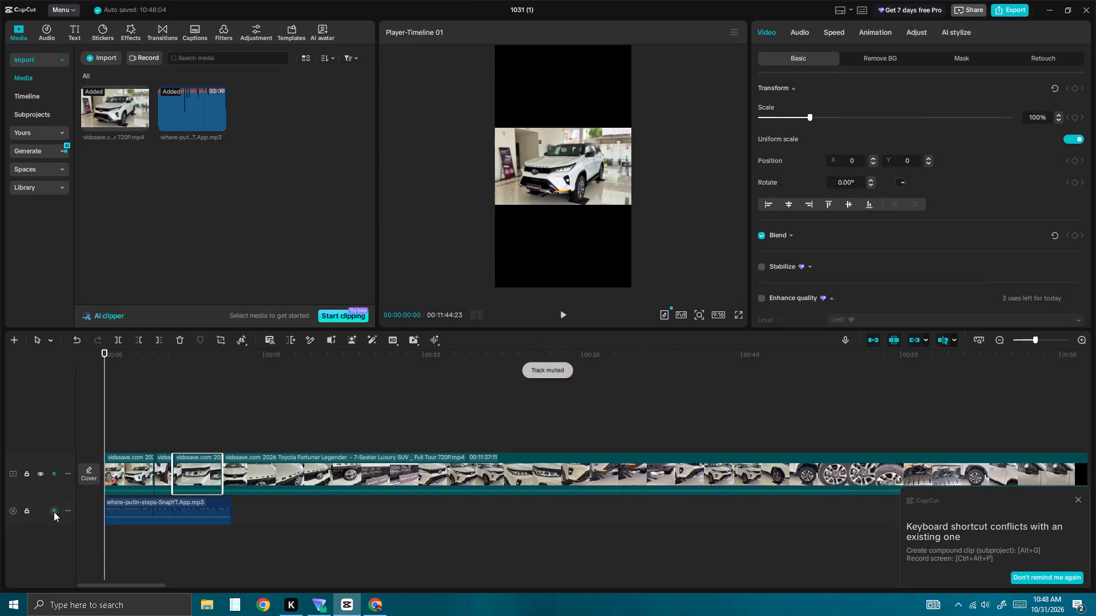
click(562, 318)
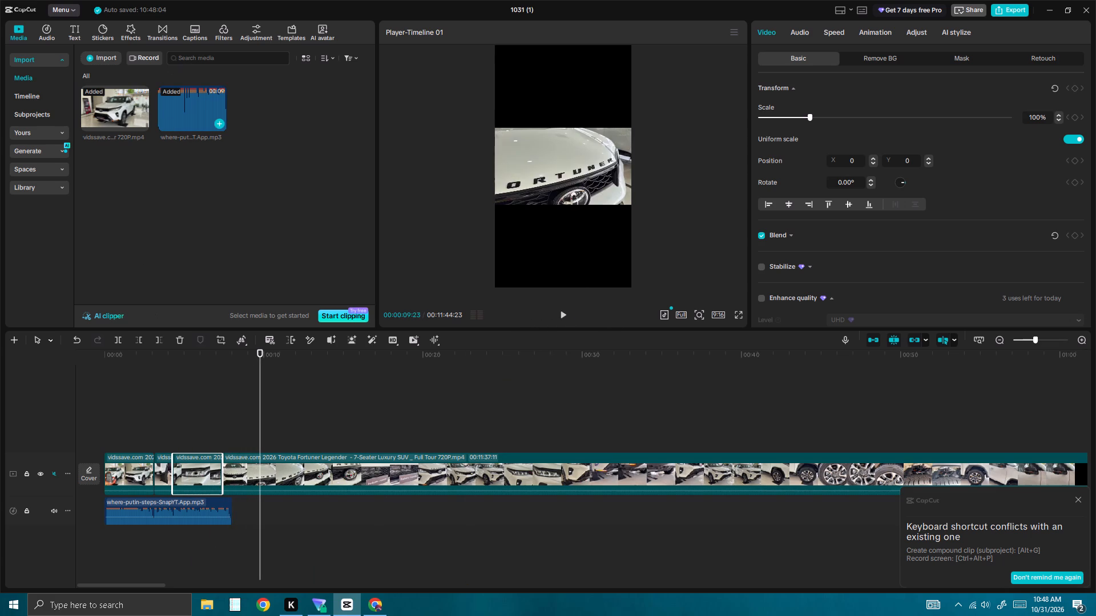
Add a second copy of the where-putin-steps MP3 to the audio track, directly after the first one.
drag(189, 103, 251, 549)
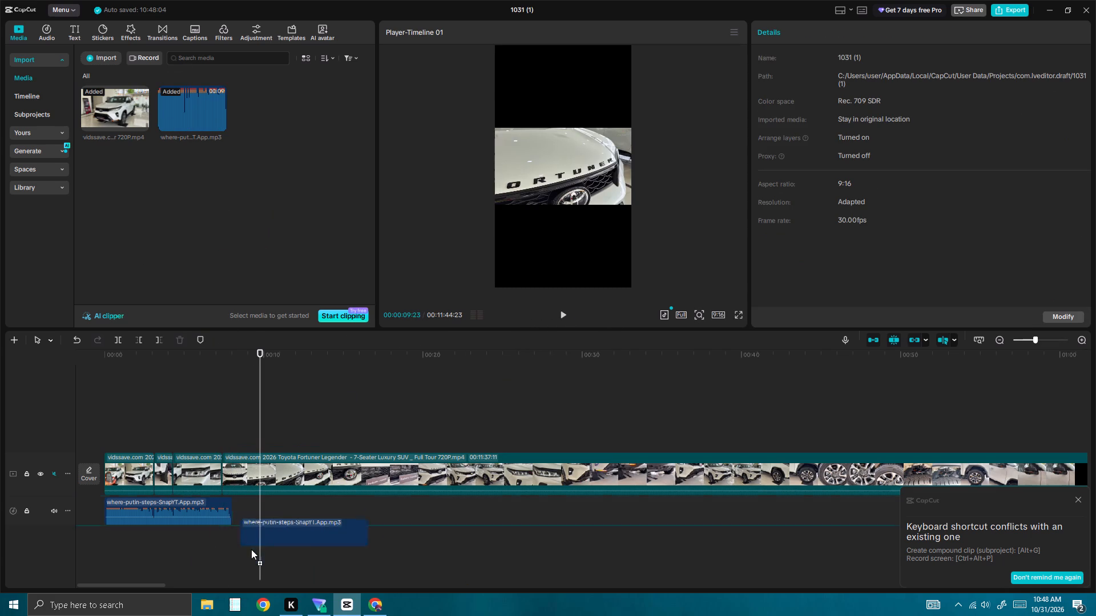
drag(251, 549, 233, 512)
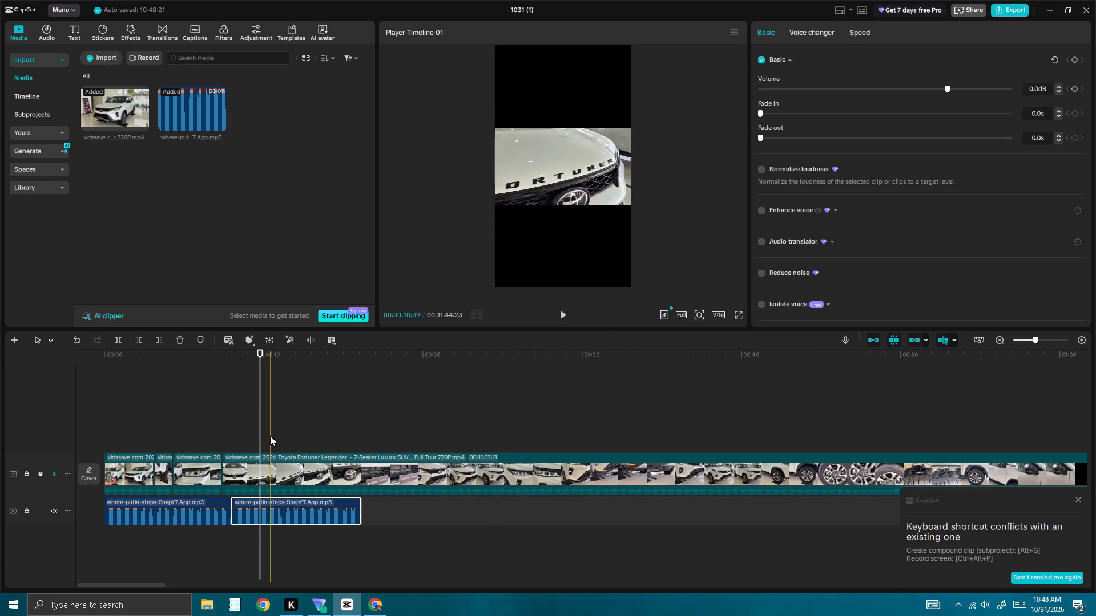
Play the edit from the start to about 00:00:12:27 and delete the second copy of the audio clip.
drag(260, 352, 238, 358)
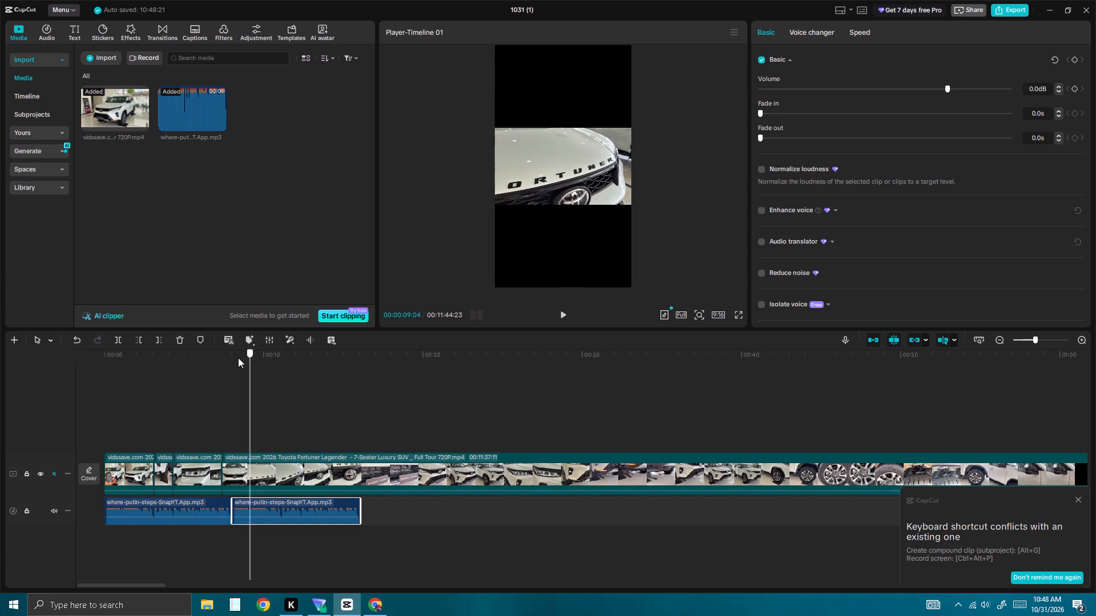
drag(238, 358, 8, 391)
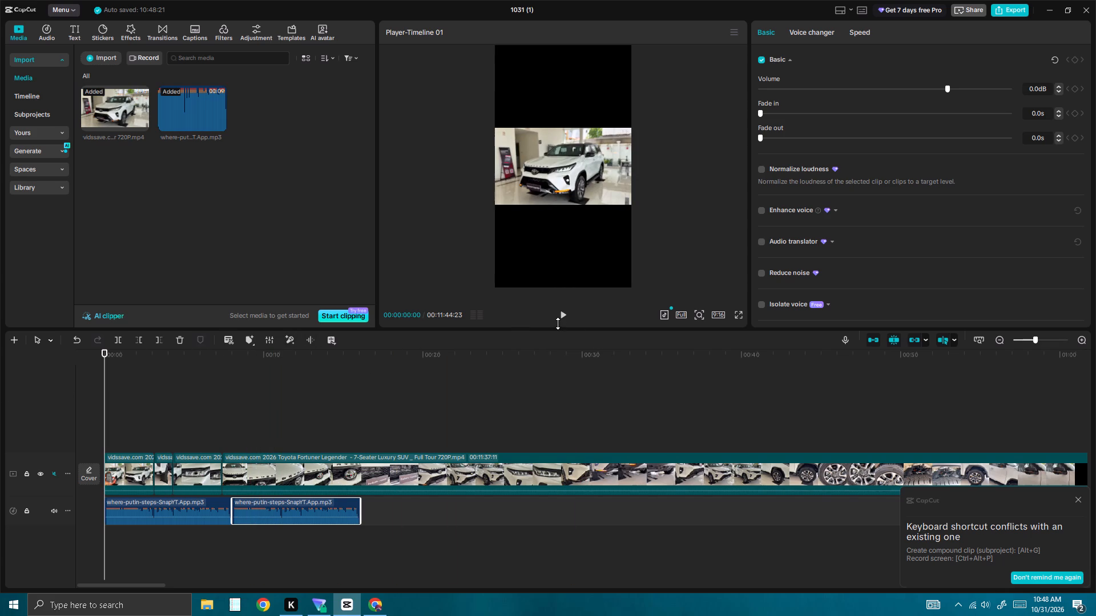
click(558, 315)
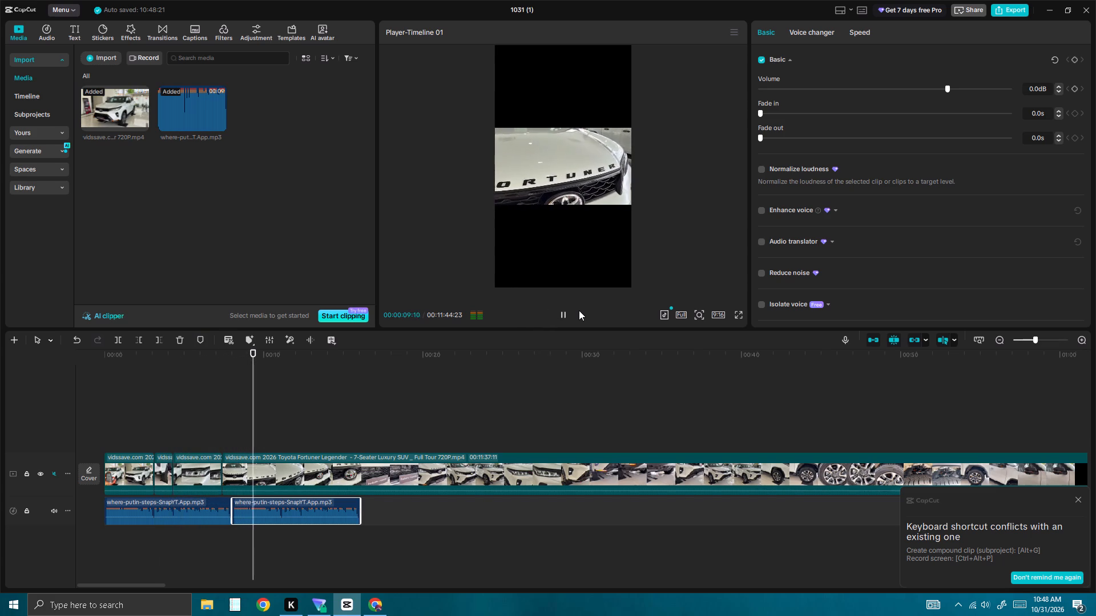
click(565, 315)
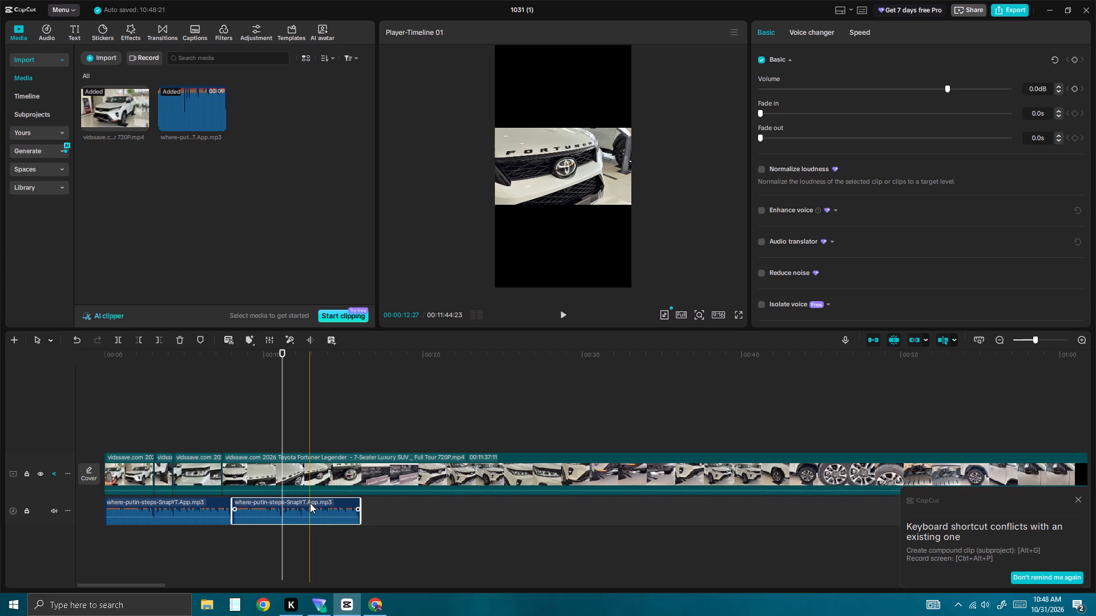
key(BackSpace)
Switch to Chrome and open YouTube in a new tab through a Google search for "yt".
click(380, 610)
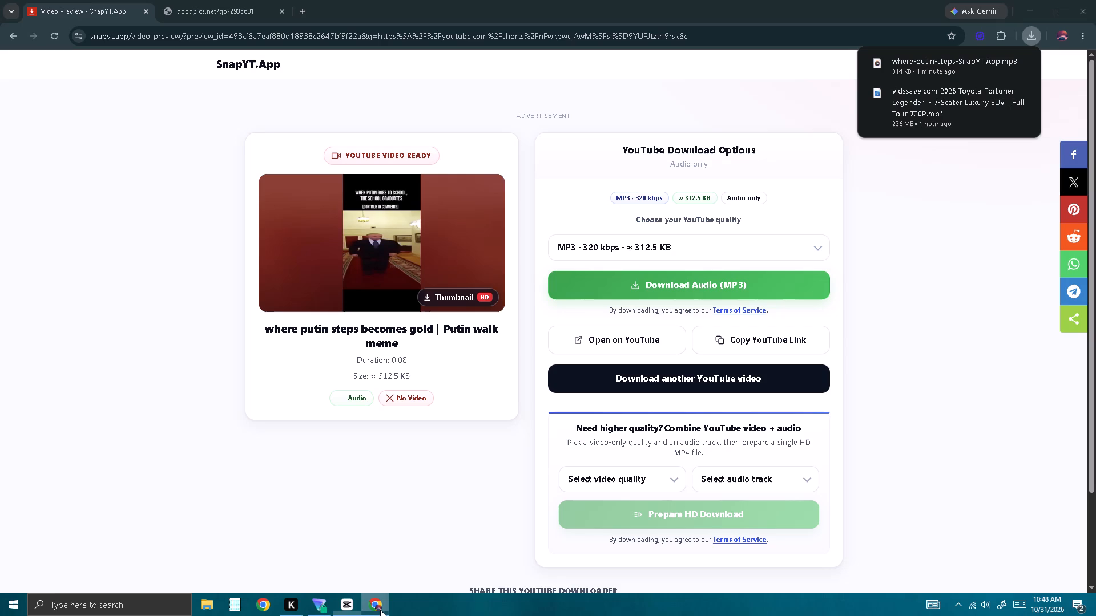
click(308, 6)
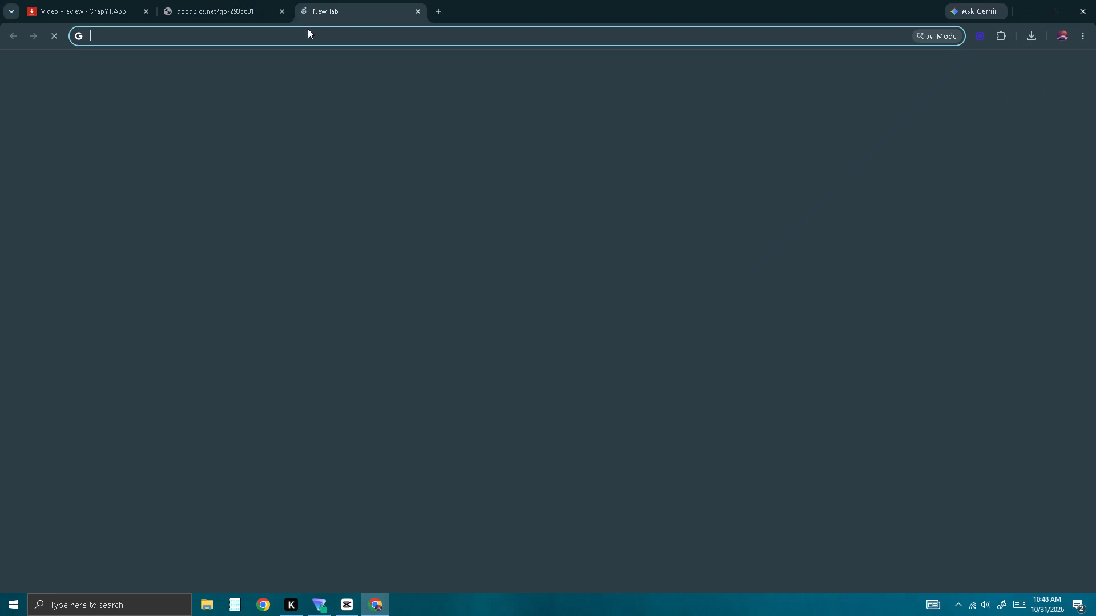
click(437, 213)
click(422, 267)
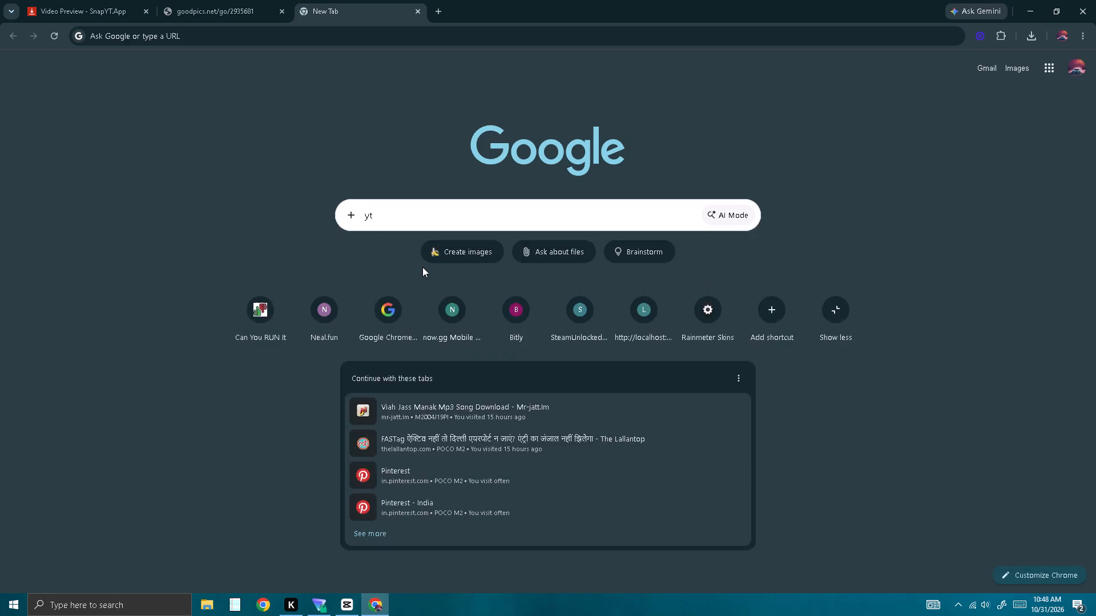
click(289, 185)
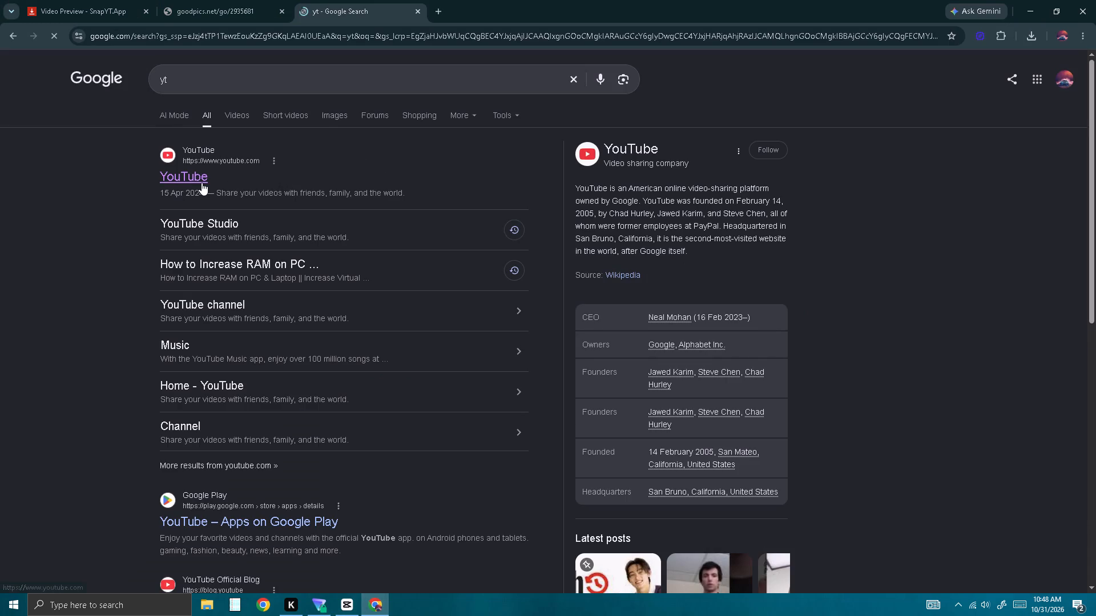
click(202, 183)
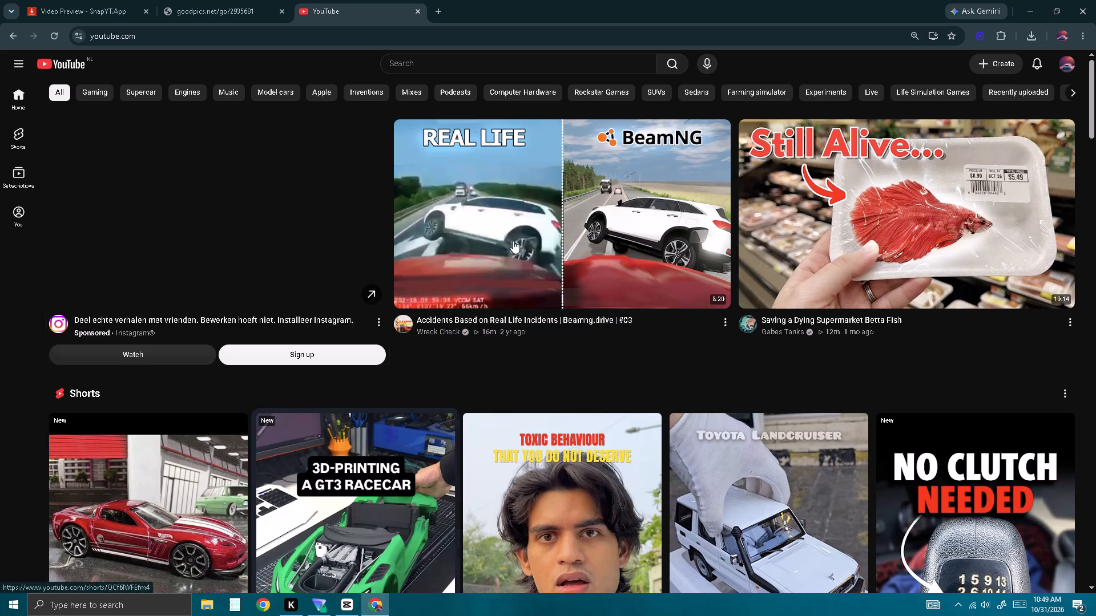
Search YouTube for "putin walking song" and look over the results.
click(577, 60)
click(543, 102)
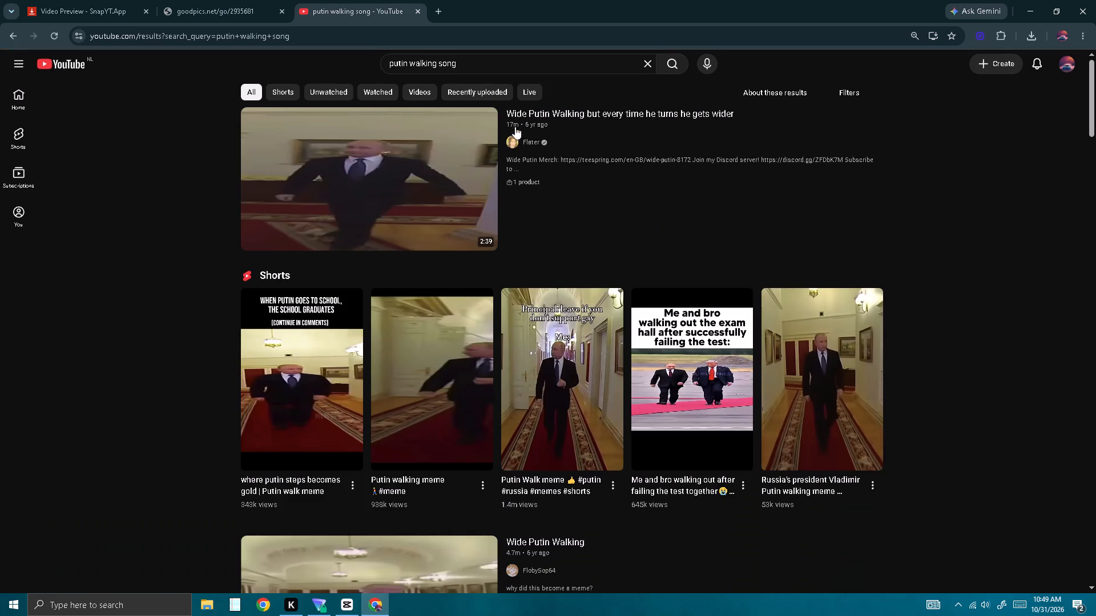
scroll(493, 252, down, 1)
scroll(493, 252, up, 1)
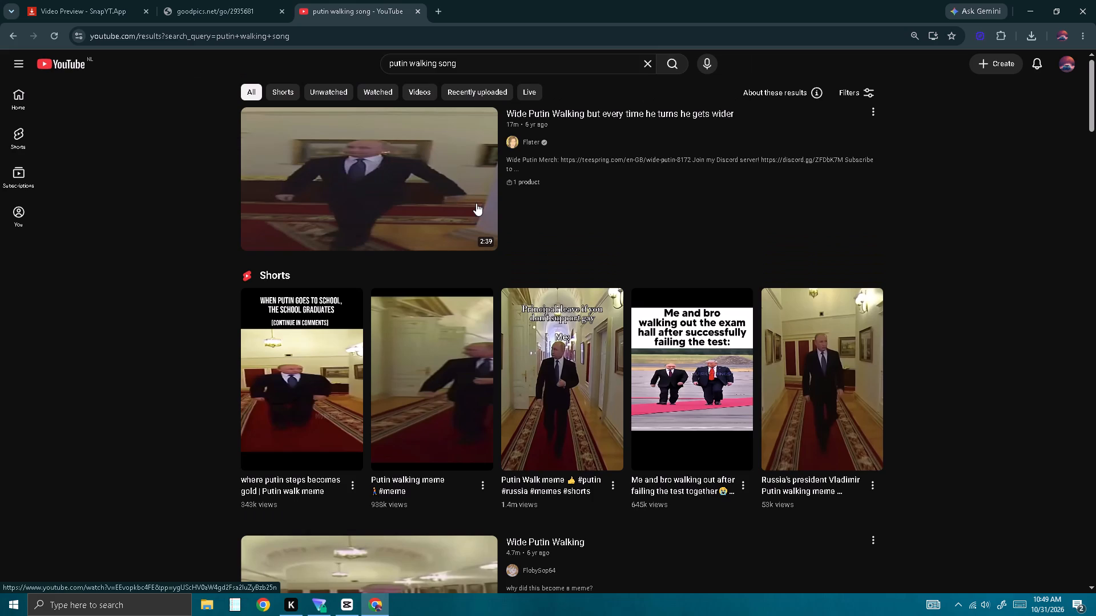
Open the video "Wide Putin Walking but every time he turns he gets wider", pause it after the ad and copy its share link.
click(476, 203)
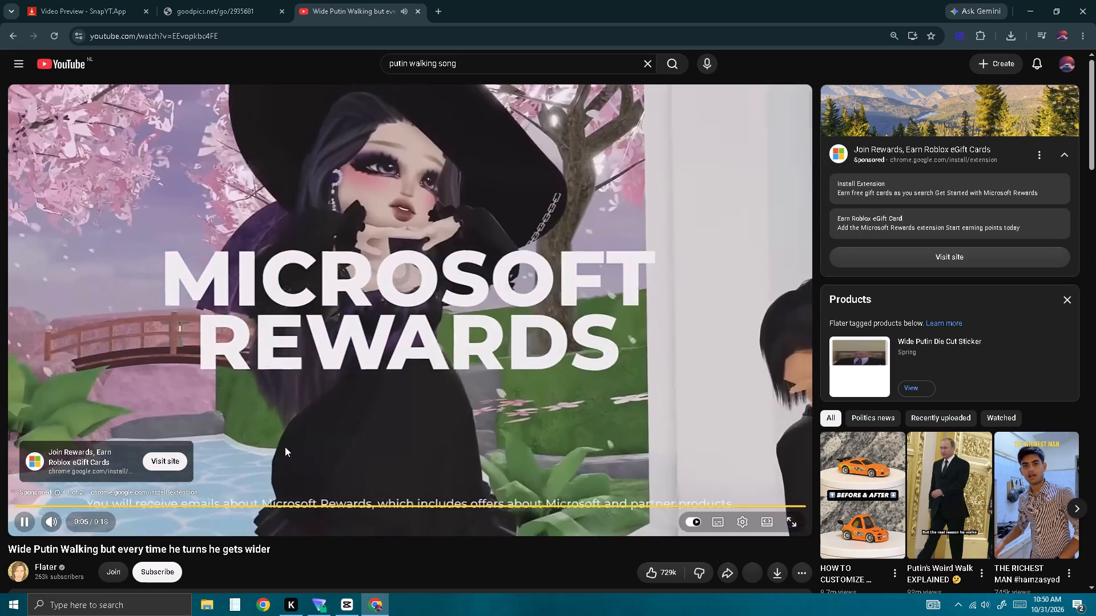
click(763, 487)
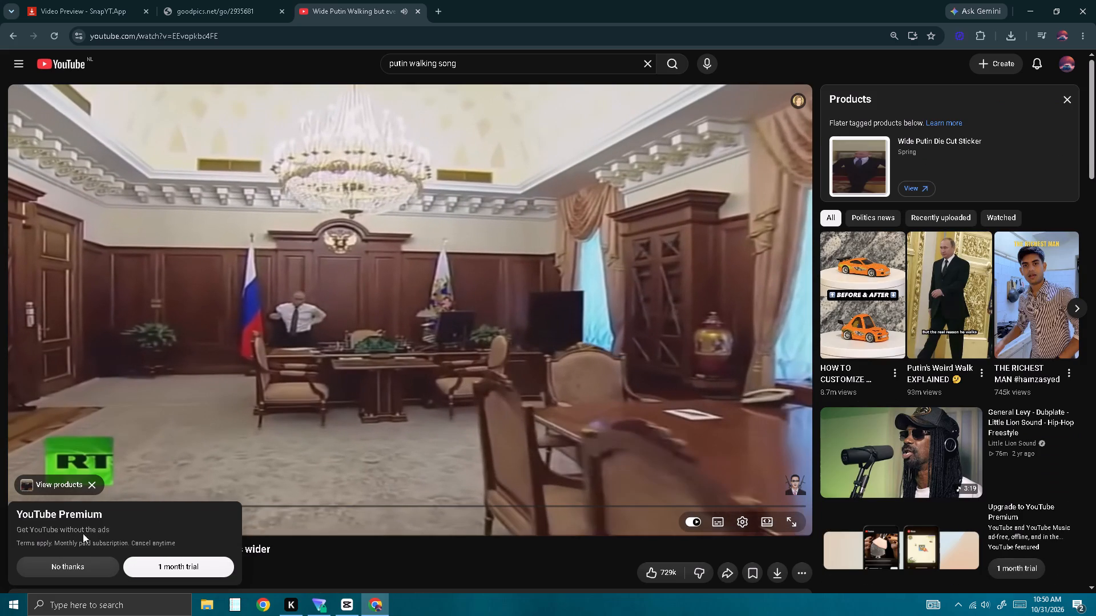
click(65, 564)
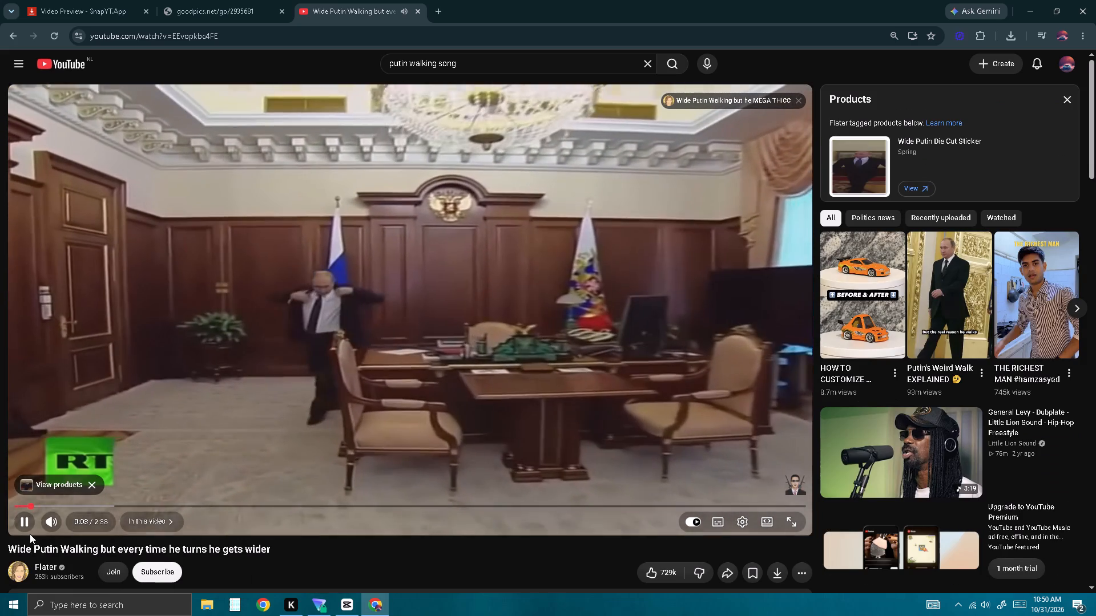
click(23, 522)
scroll(154, 480, down, 2)
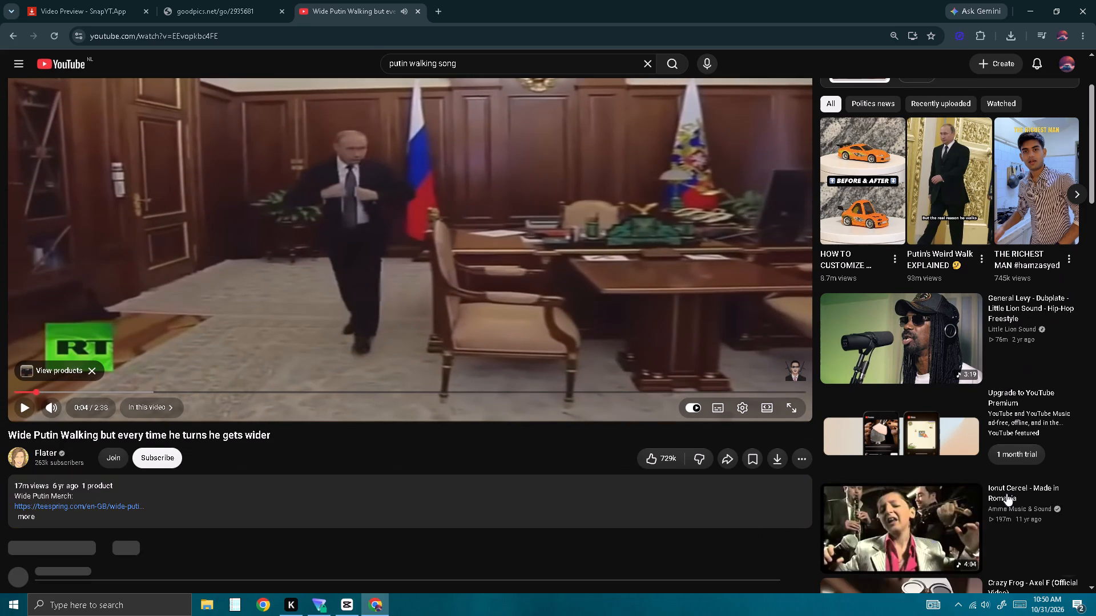
click(735, 460)
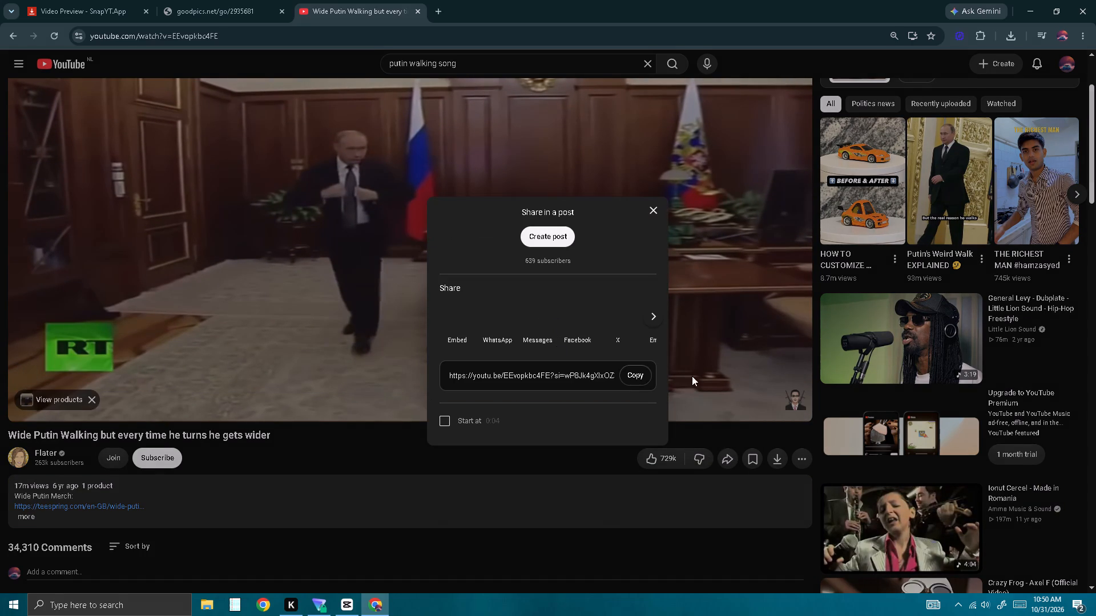
click(644, 371)
Go back to the SnapYT downloader's home page and load the copied Wide Putin Walking link for download.
click(37, 0)
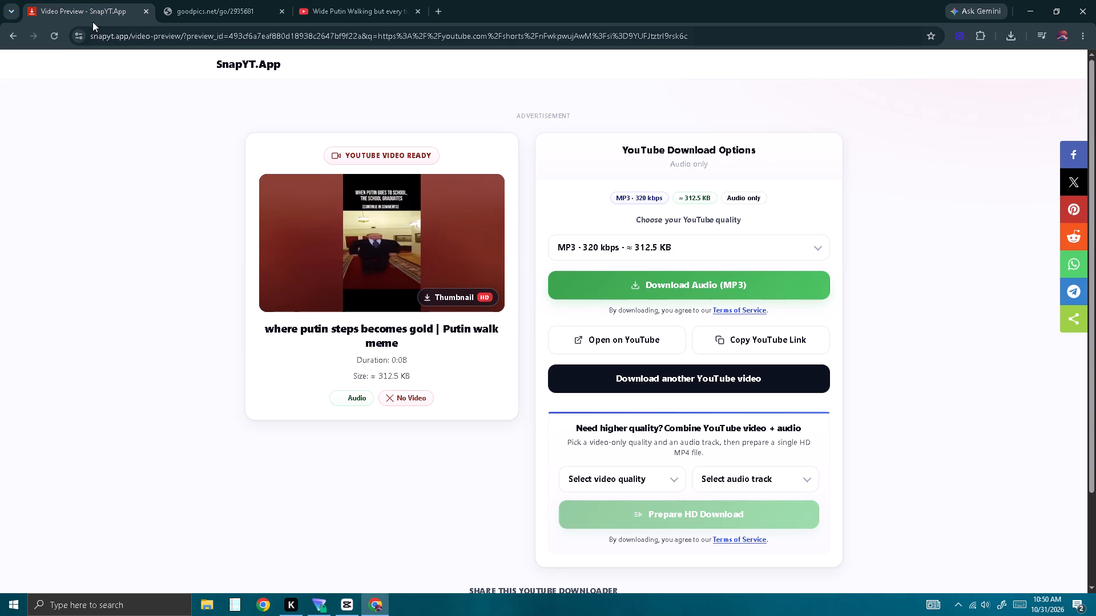
click(53, 33)
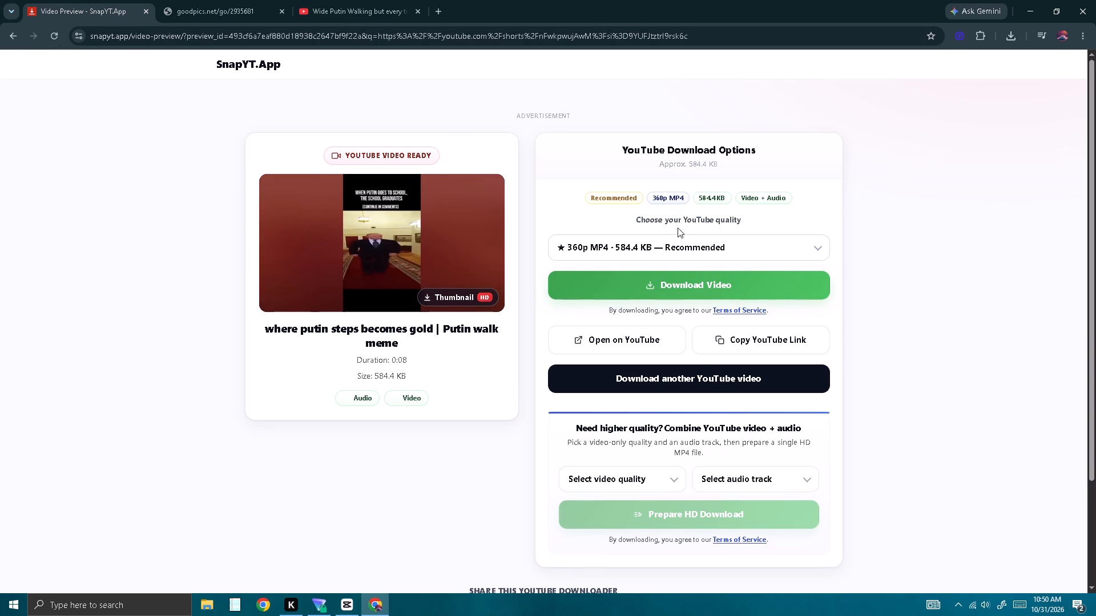
scroll(677, 240, up, 2)
scroll(677, 240, down, 1)
scroll(677, 240, up, 2)
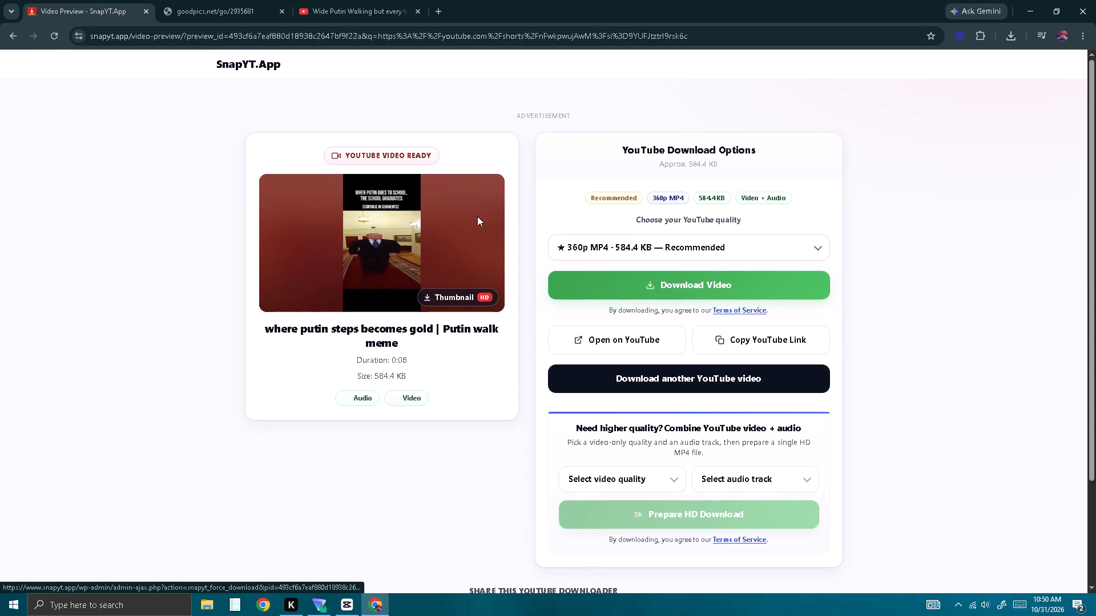
click(7, 43)
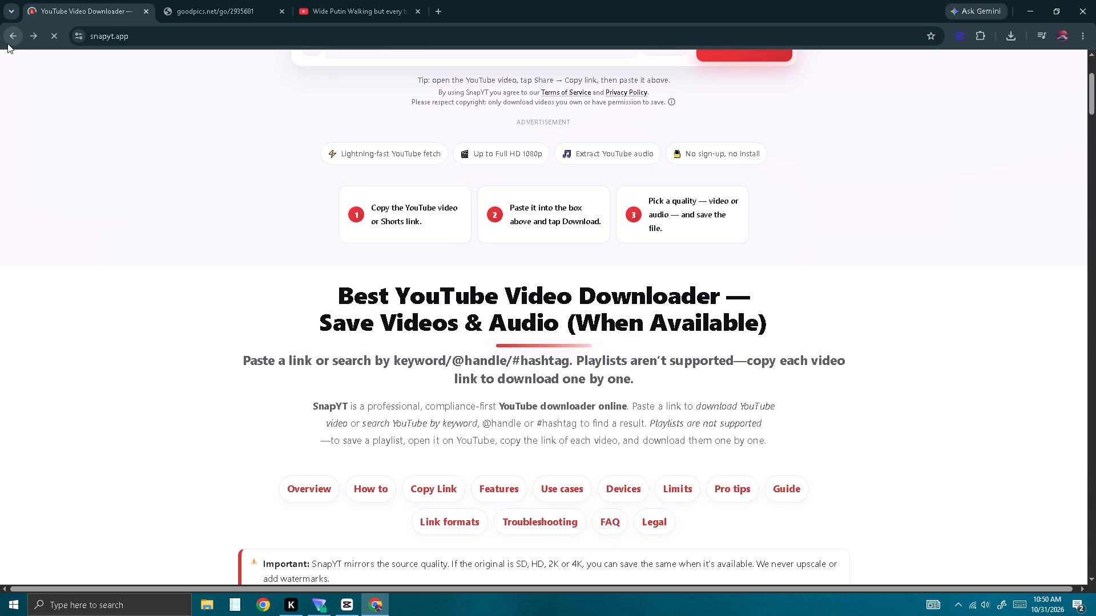
scroll(474, 240, up, 3)
click(464, 221)
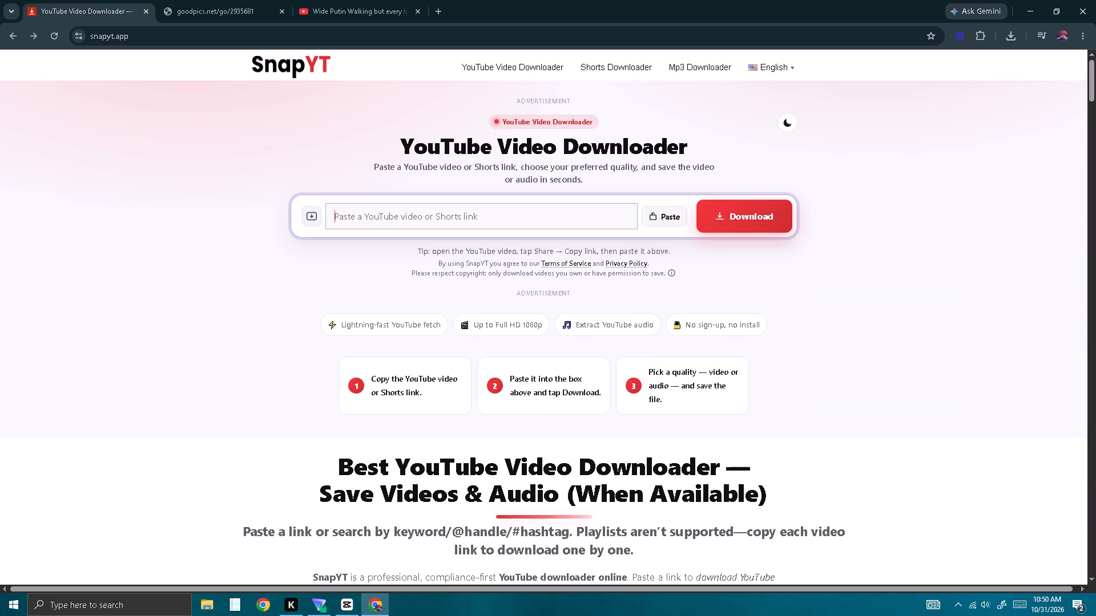
key(ctrl+v)
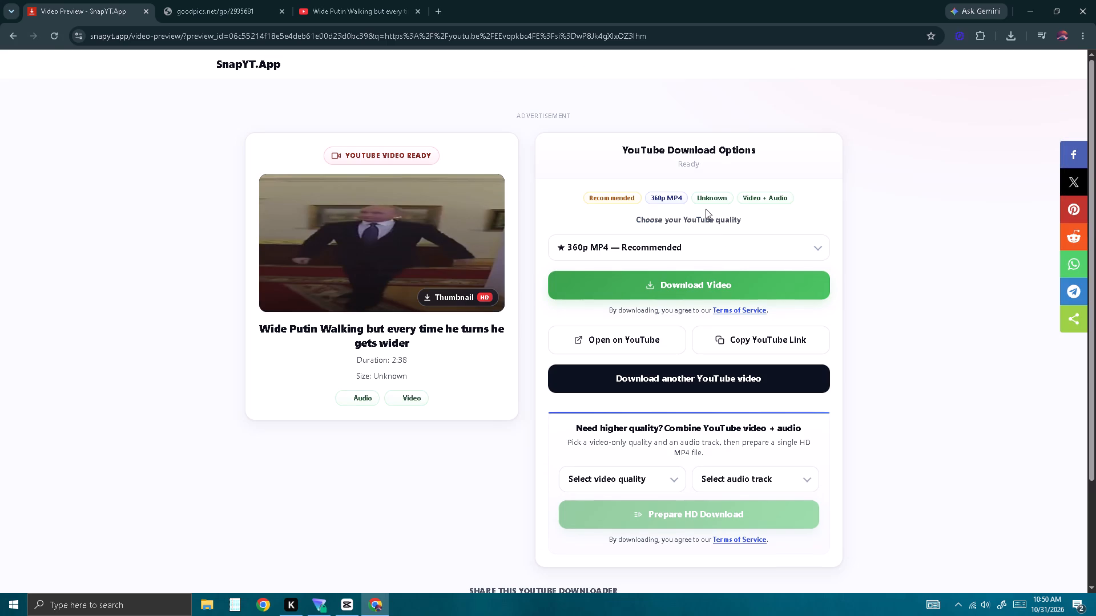
Choose the MP3 320 kbps quality for Wide Putin Walking, request the audio download and return from the ad tab.
click(706, 253)
scroll(706, 256, down, 2)
scroll(662, 229, up, 2)
click(662, 250)
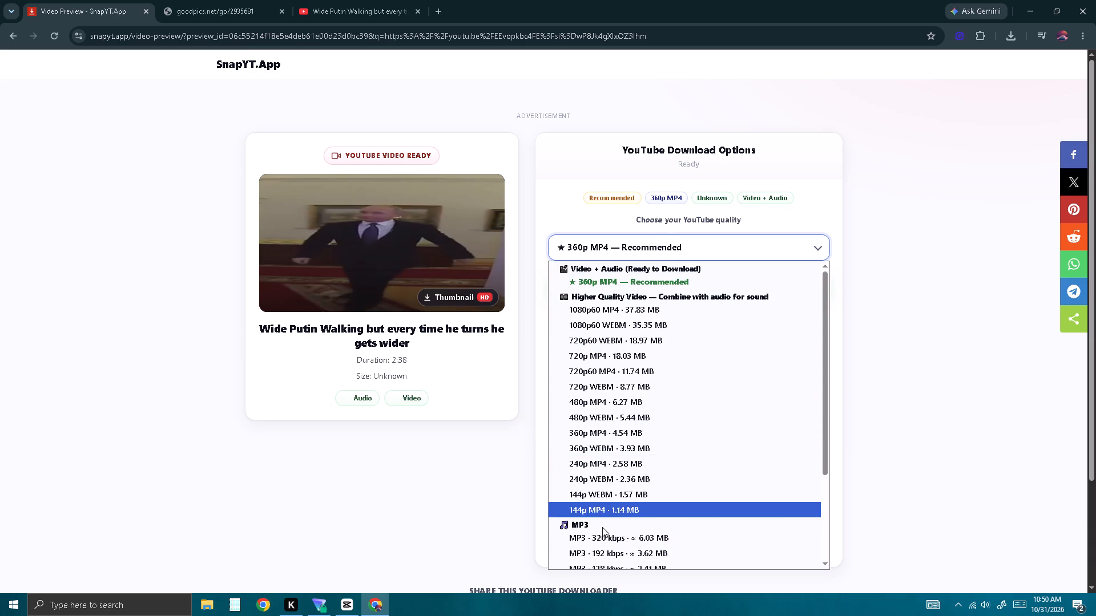
click(591, 541)
click(619, 278)
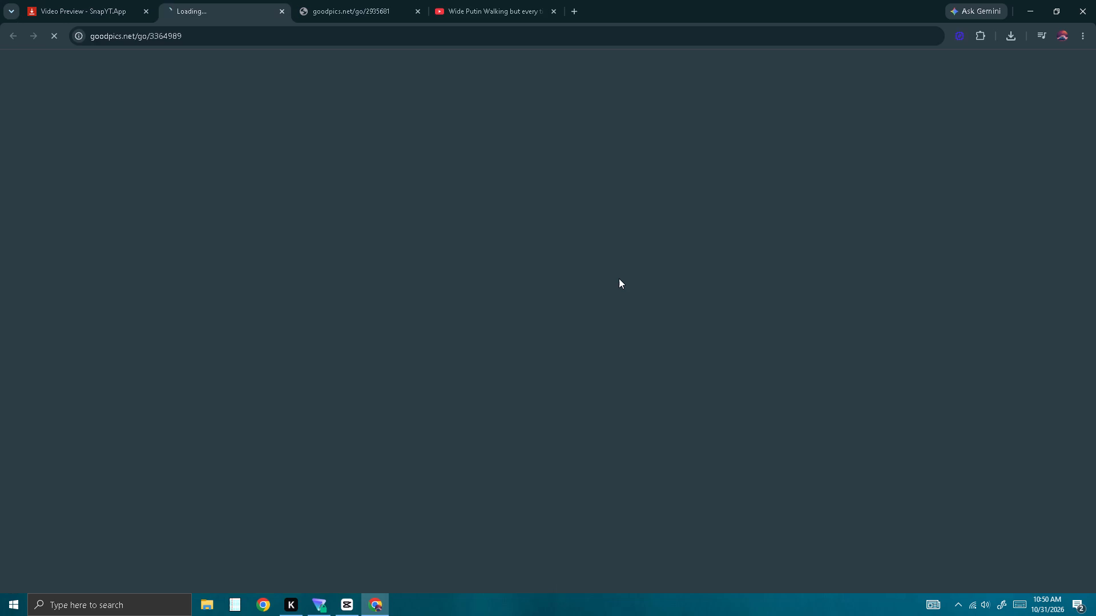
click(72, 0)
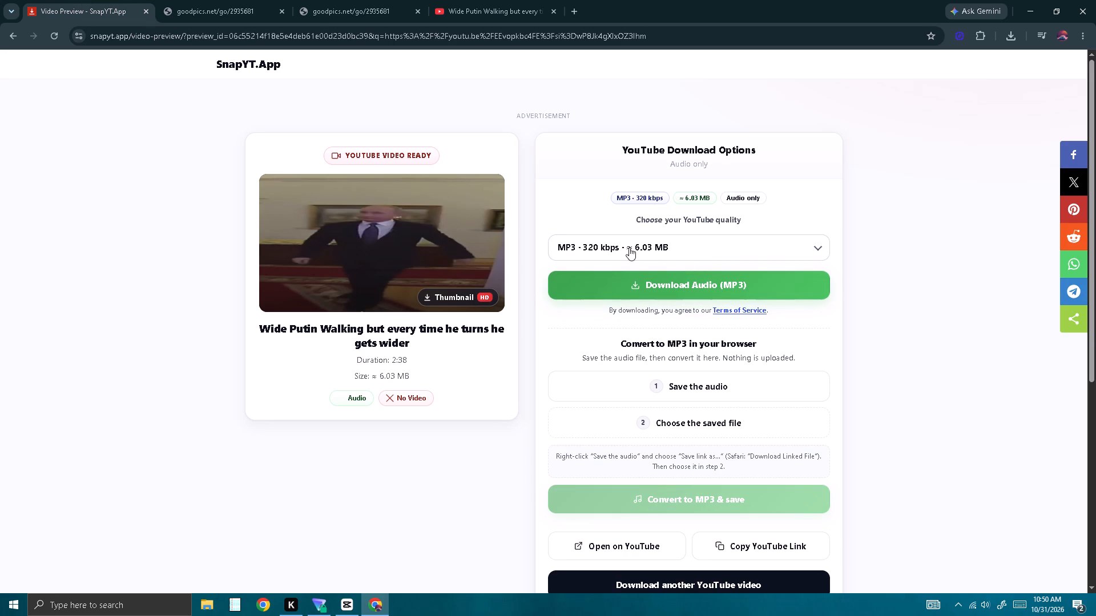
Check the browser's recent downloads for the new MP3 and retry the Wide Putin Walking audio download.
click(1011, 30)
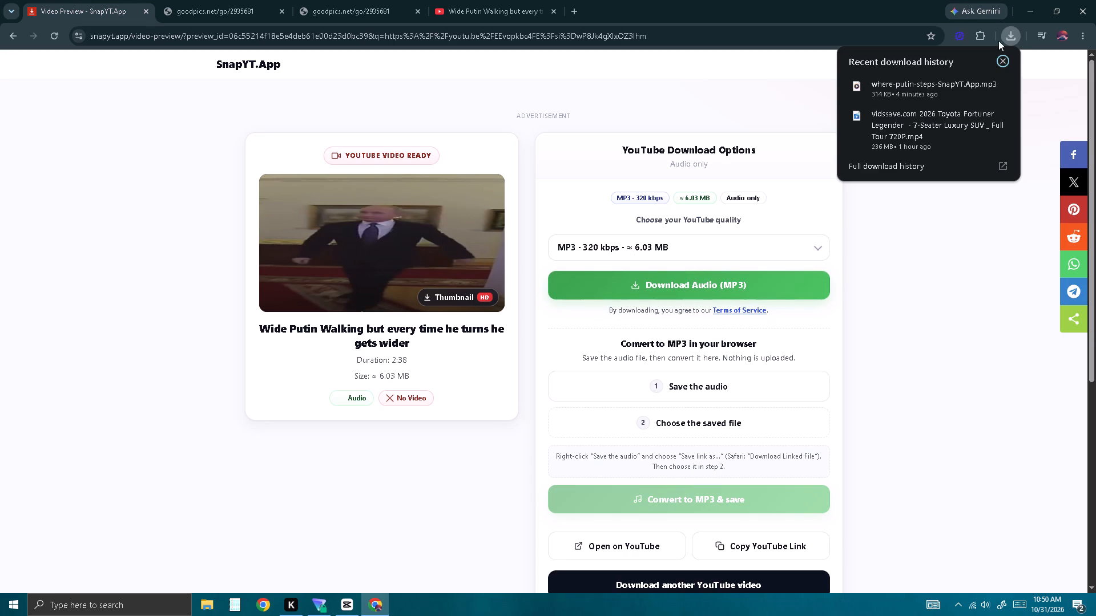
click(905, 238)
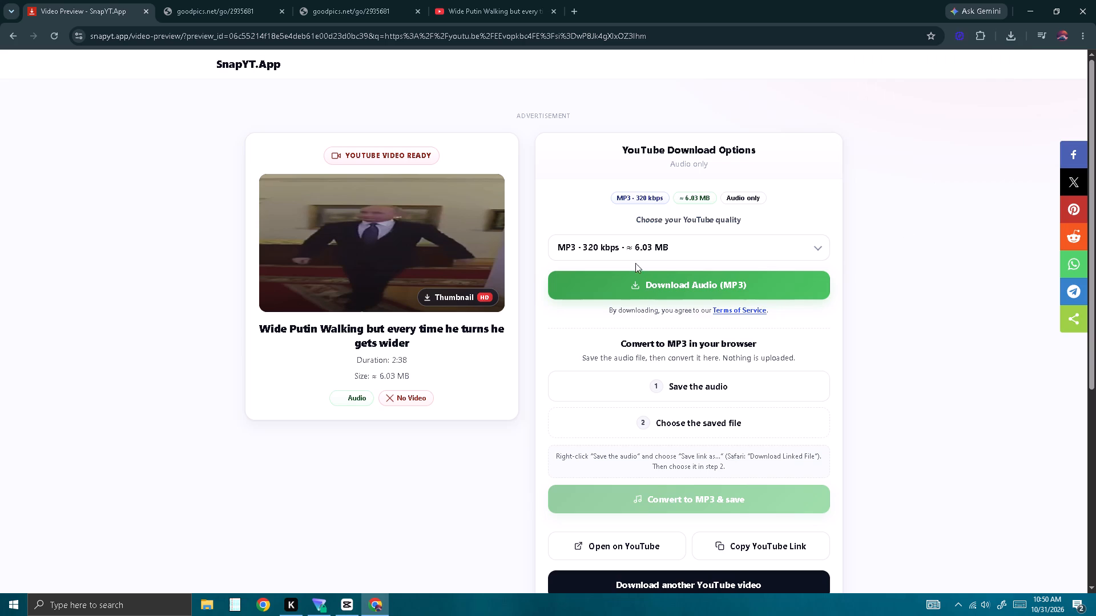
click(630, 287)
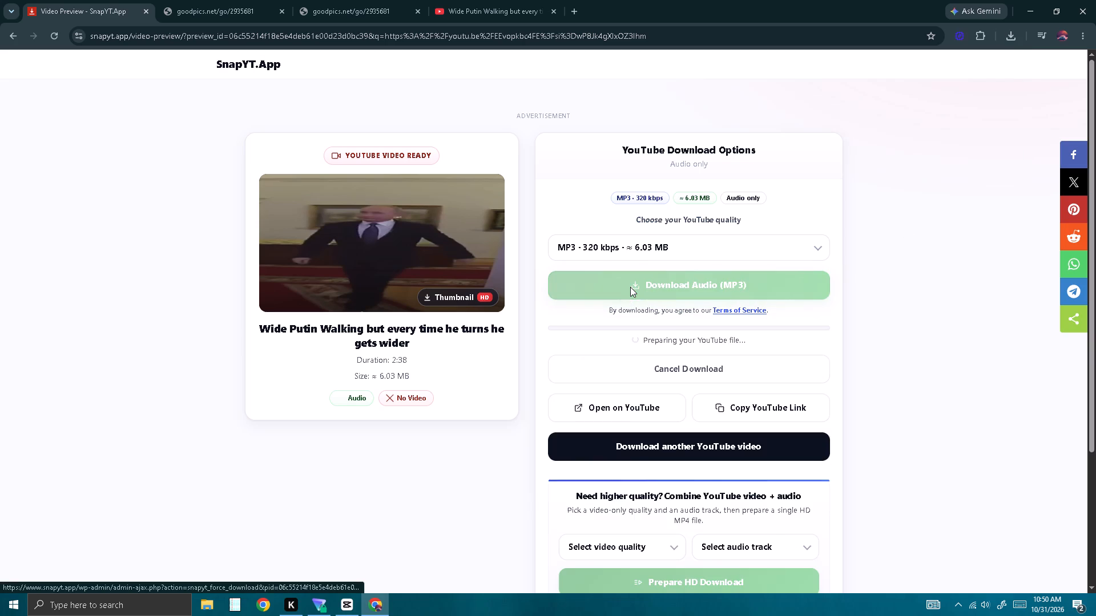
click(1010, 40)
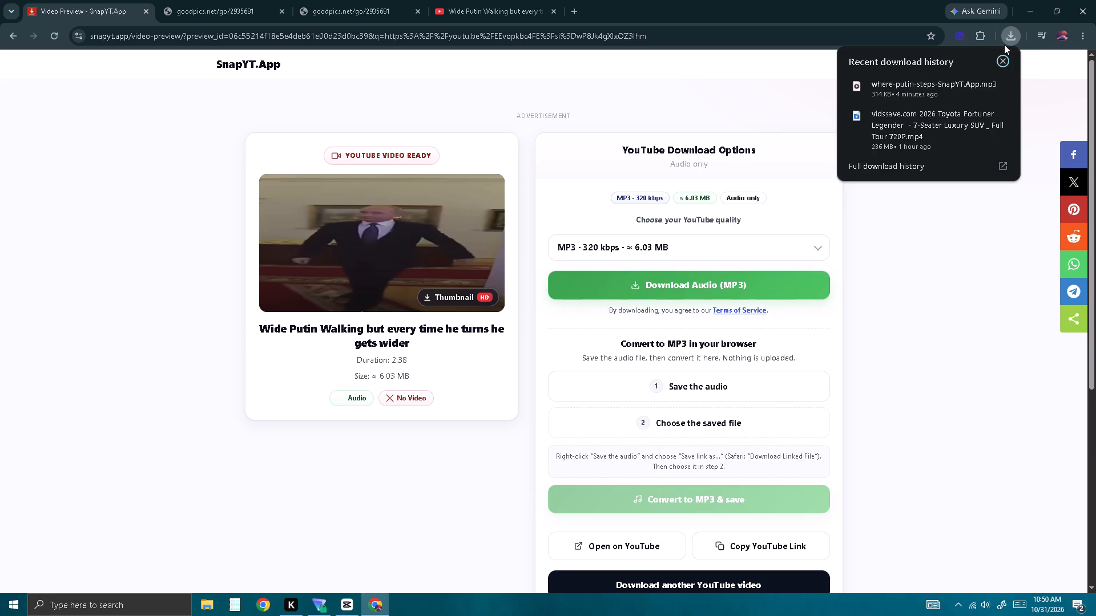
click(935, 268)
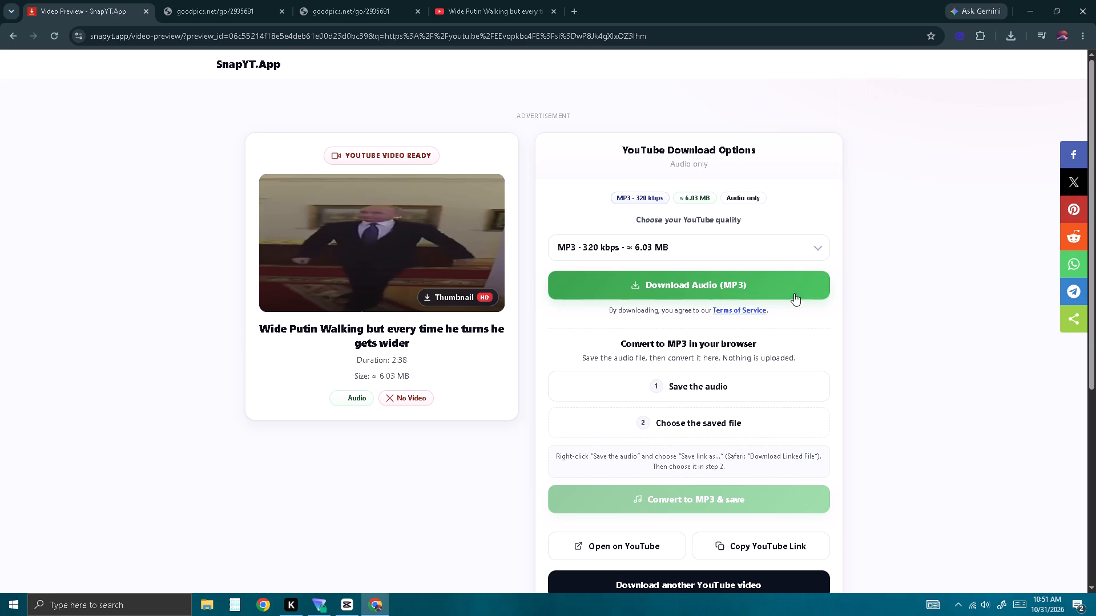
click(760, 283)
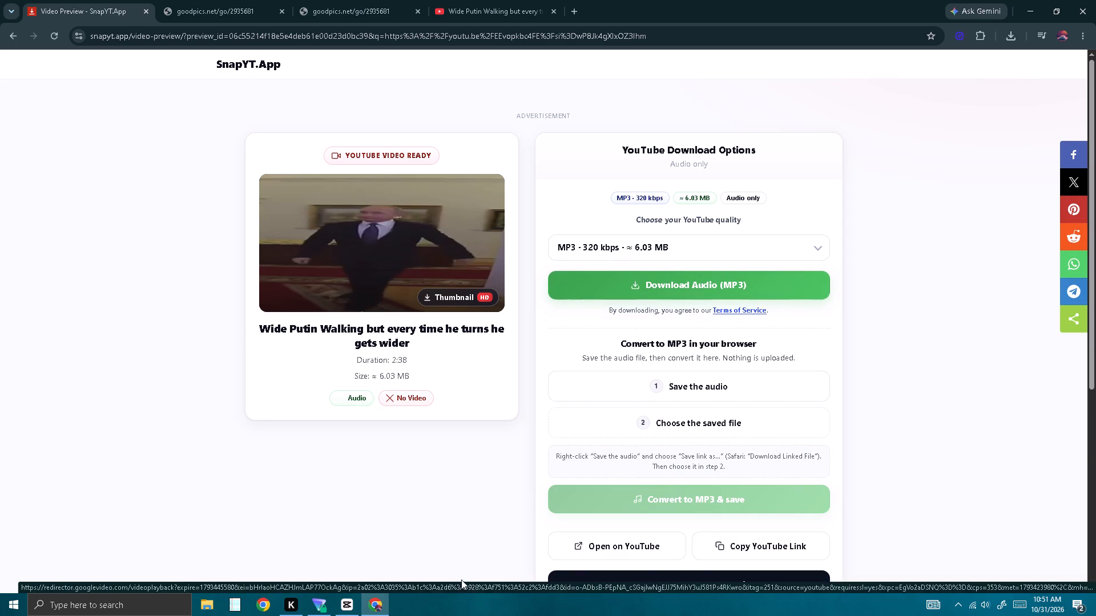
Check the Downloads folder in File Explorer for the new MP3 file.
click(202, 611)
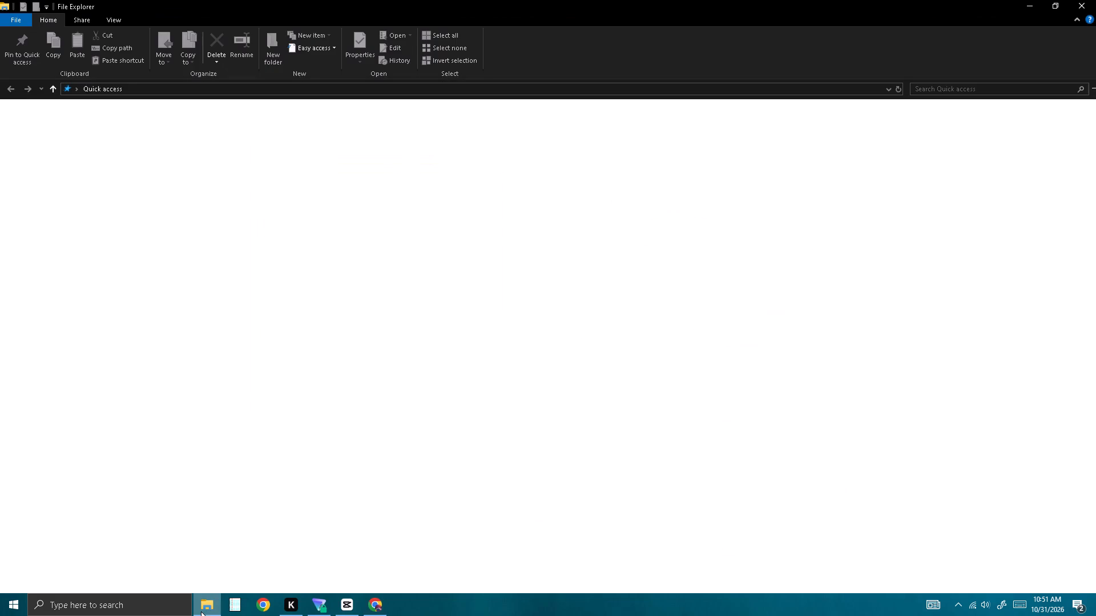
scroll(183, 199, up, 3)
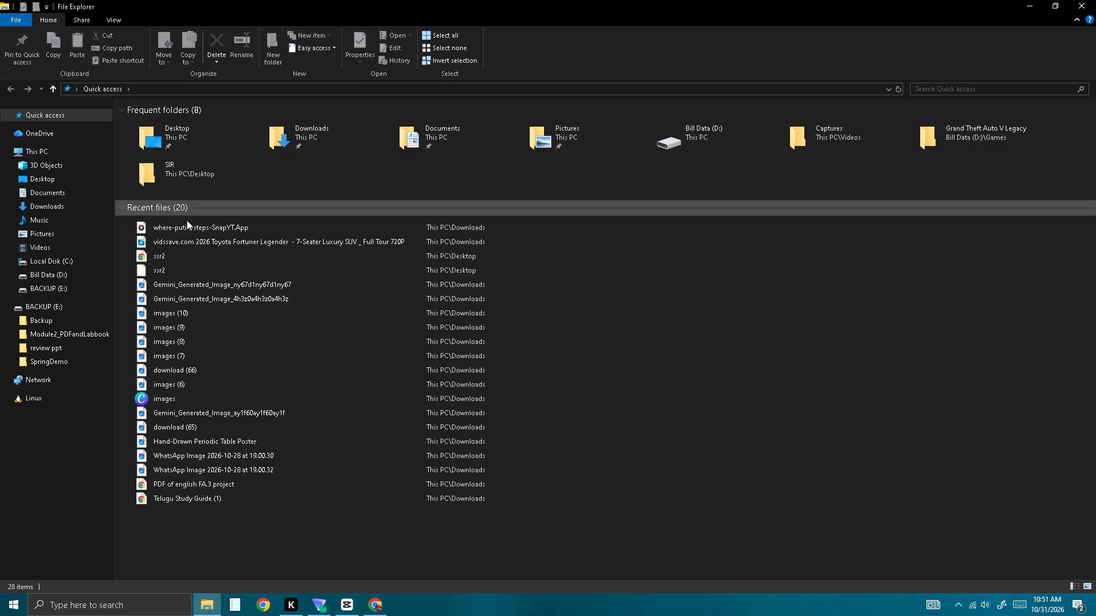
click(83, 204)
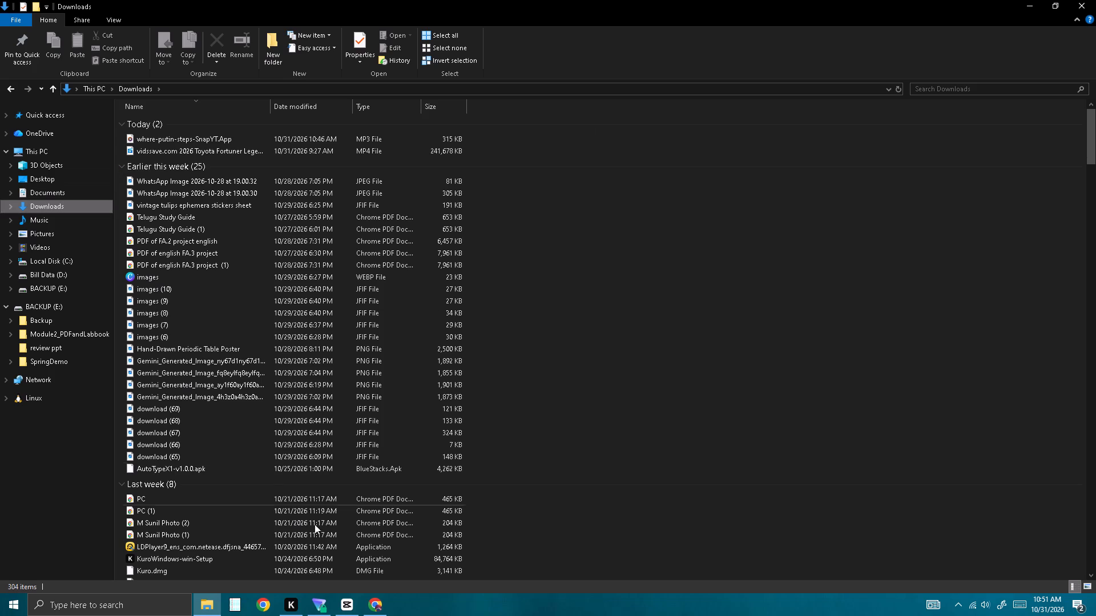
Switch back to Chrome, choose the recommended 360p MP4 with audio for Wide Putin Walking and download the video.
click(384, 598)
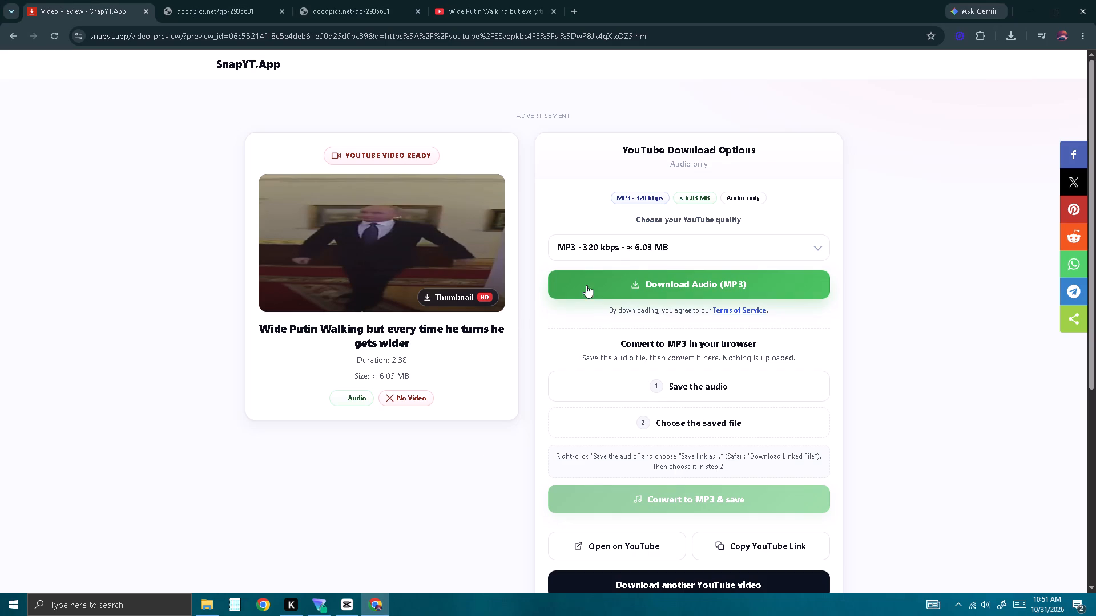
click(614, 249)
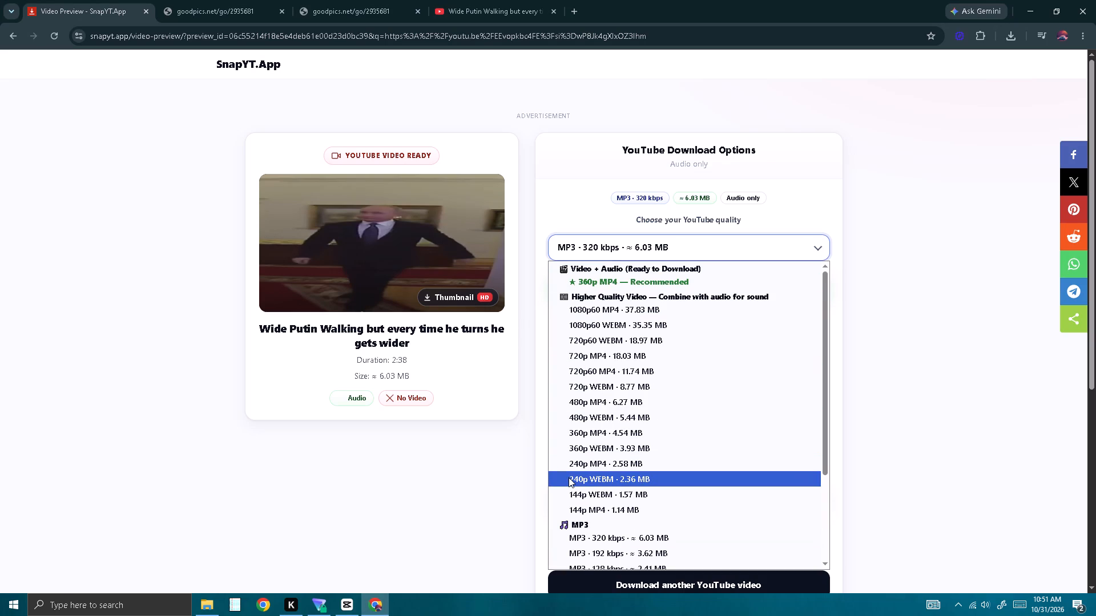
scroll(577, 479, down, 1)
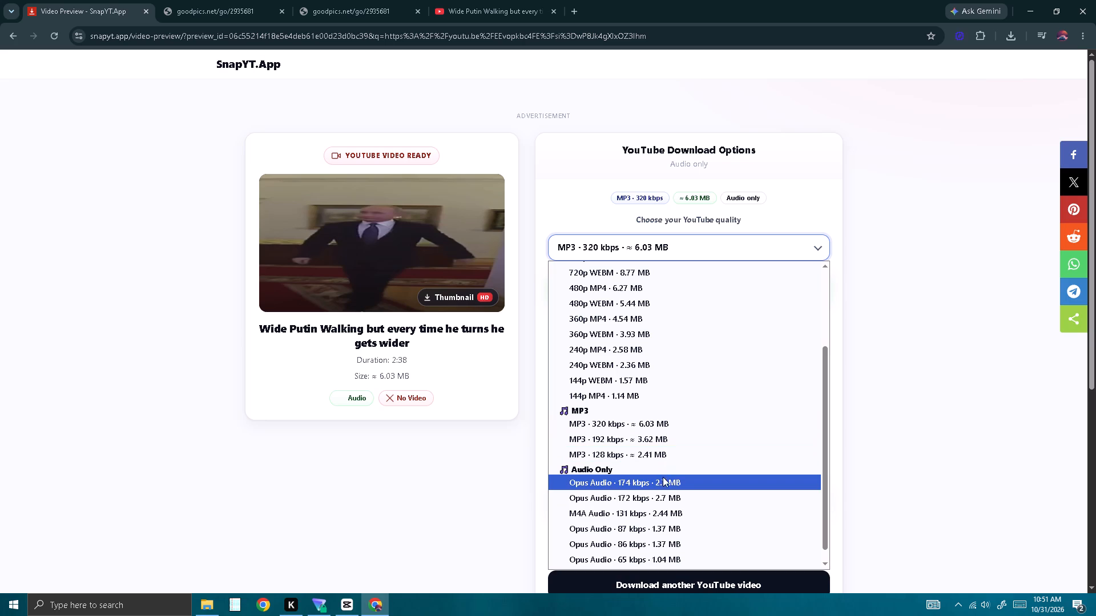
click(636, 423)
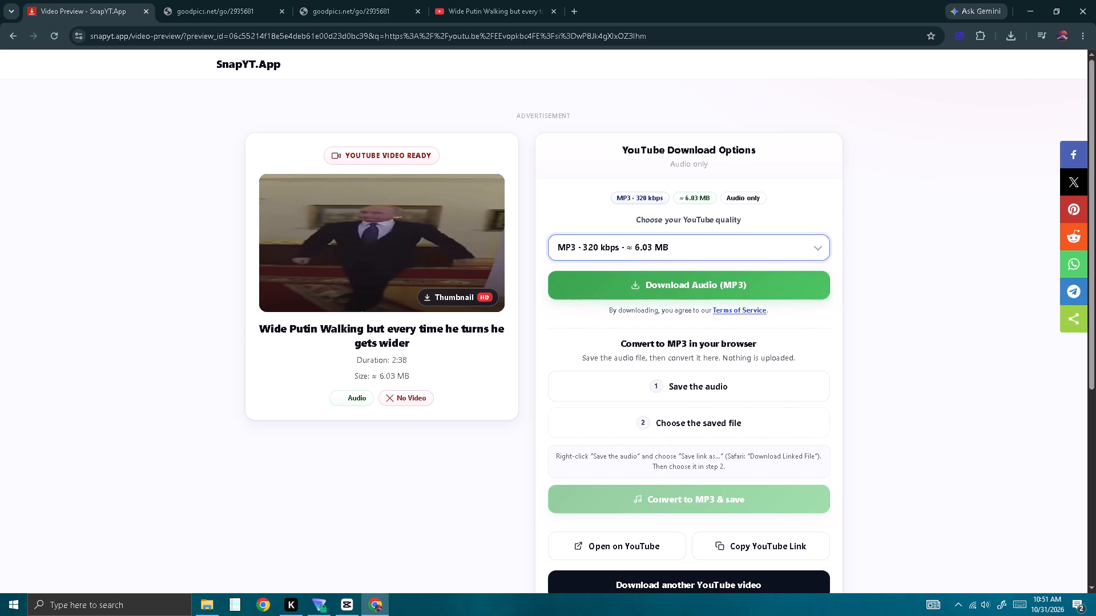
click(618, 251)
scroll(638, 307, up, 3)
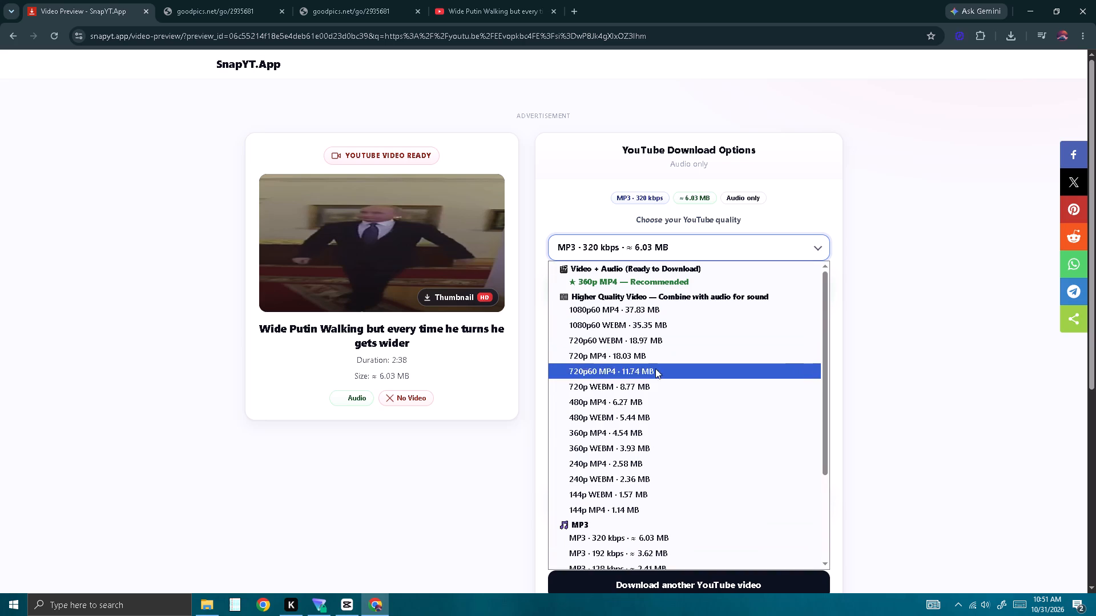
click(646, 428)
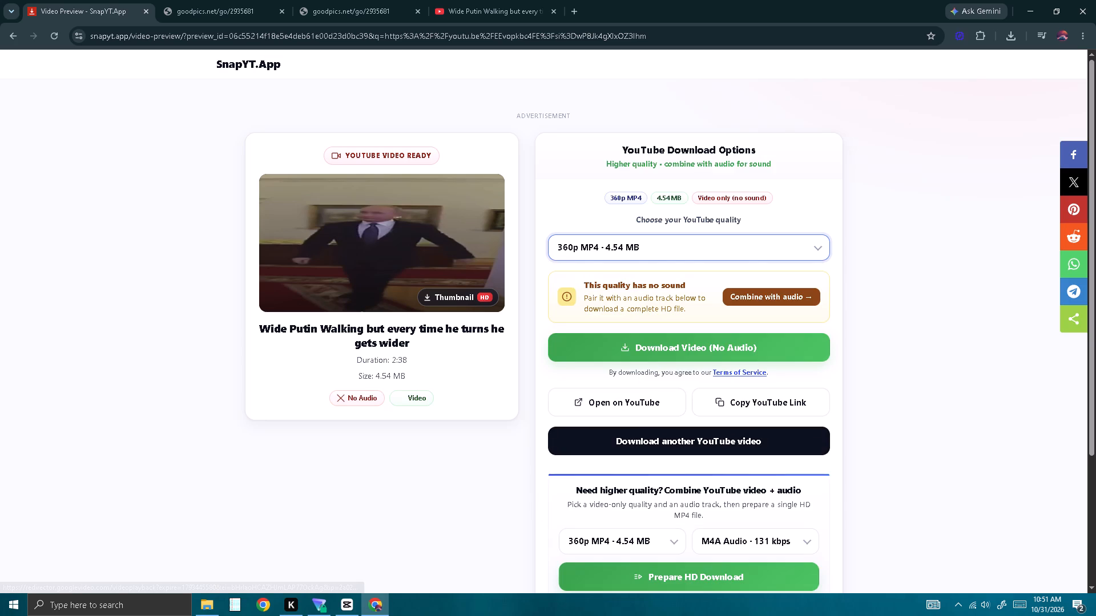
click(401, 401)
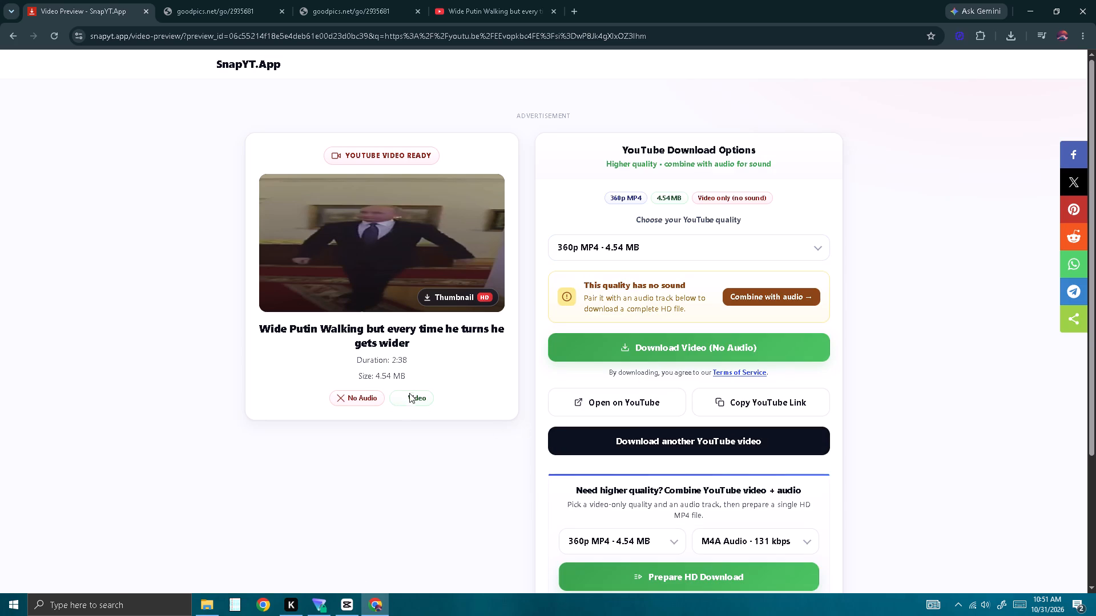
click(628, 246)
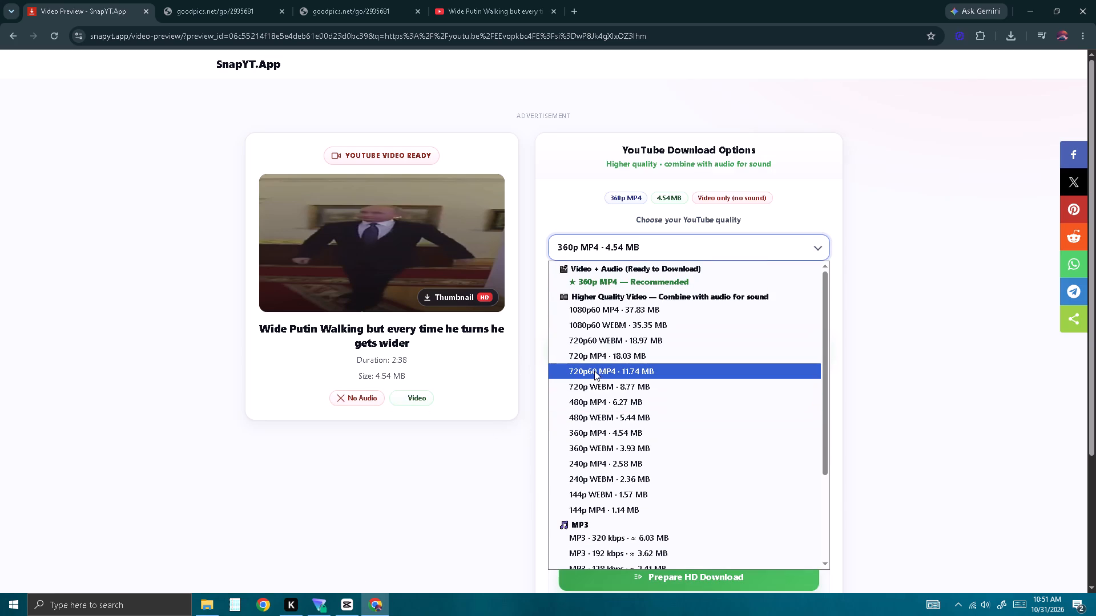
click(585, 488)
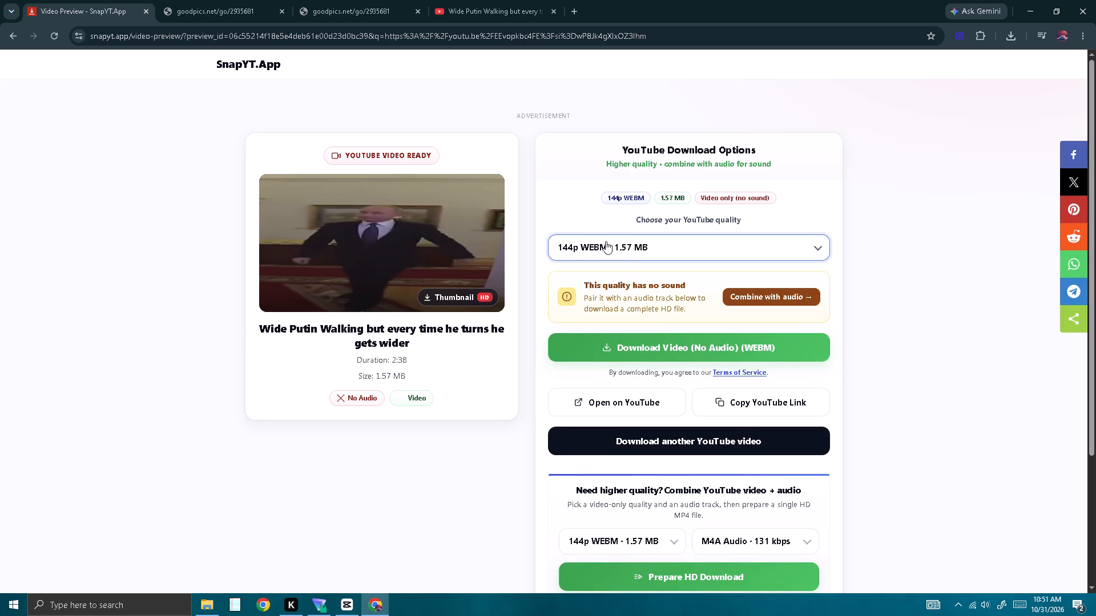
click(621, 311)
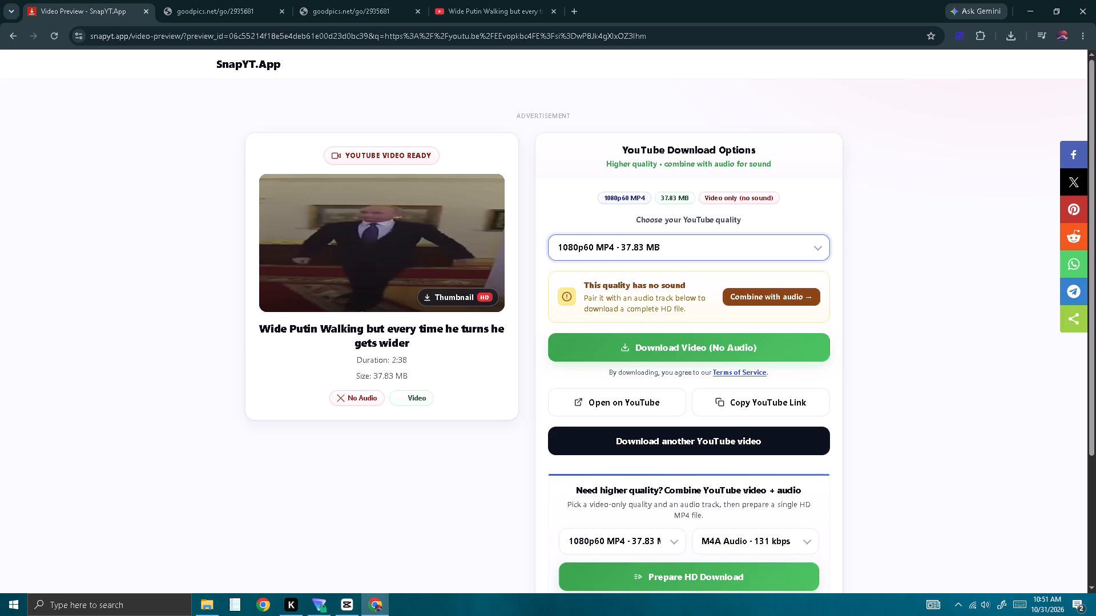
click(599, 255)
click(620, 280)
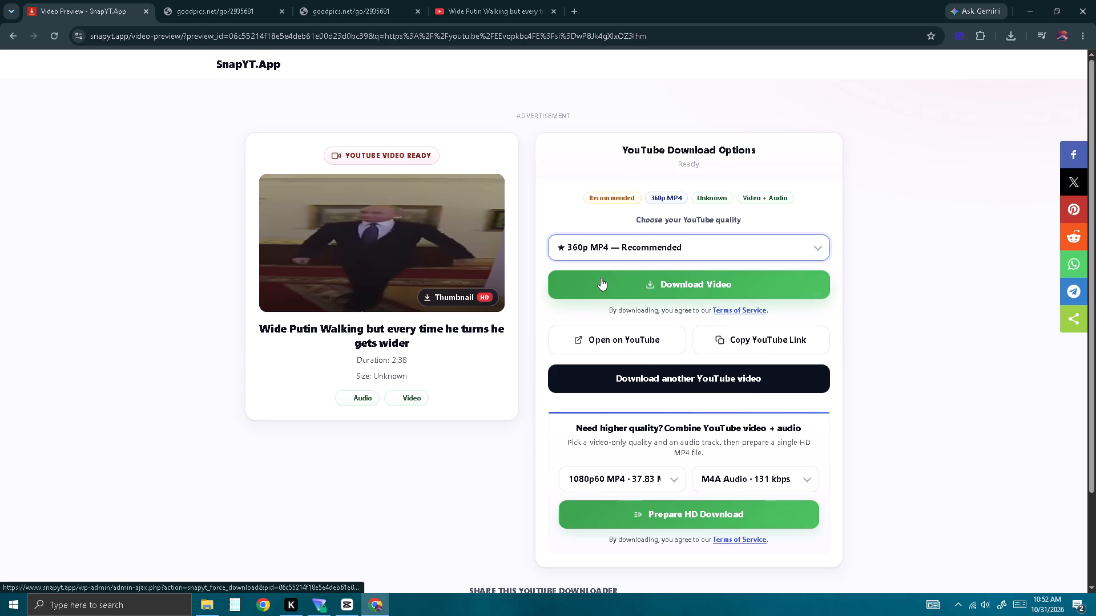
click(604, 286)
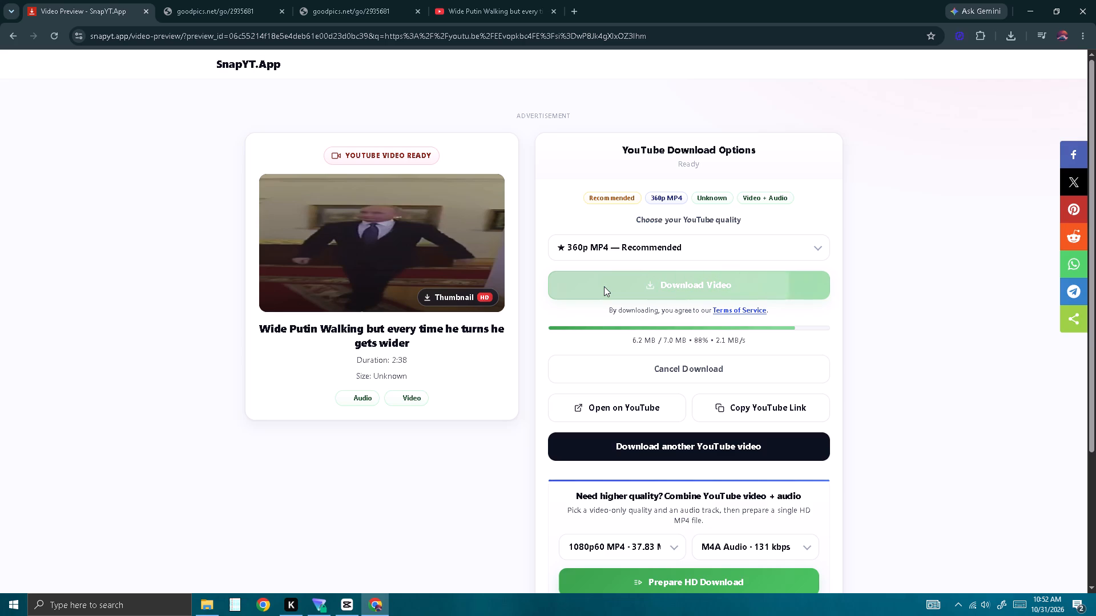
Switch to CapCut and import Wide-Putin-Walking-SnapYT.App.mp4 from the device's Downloads folder into the project media.
click(348, 609)
right_click(158, 509)
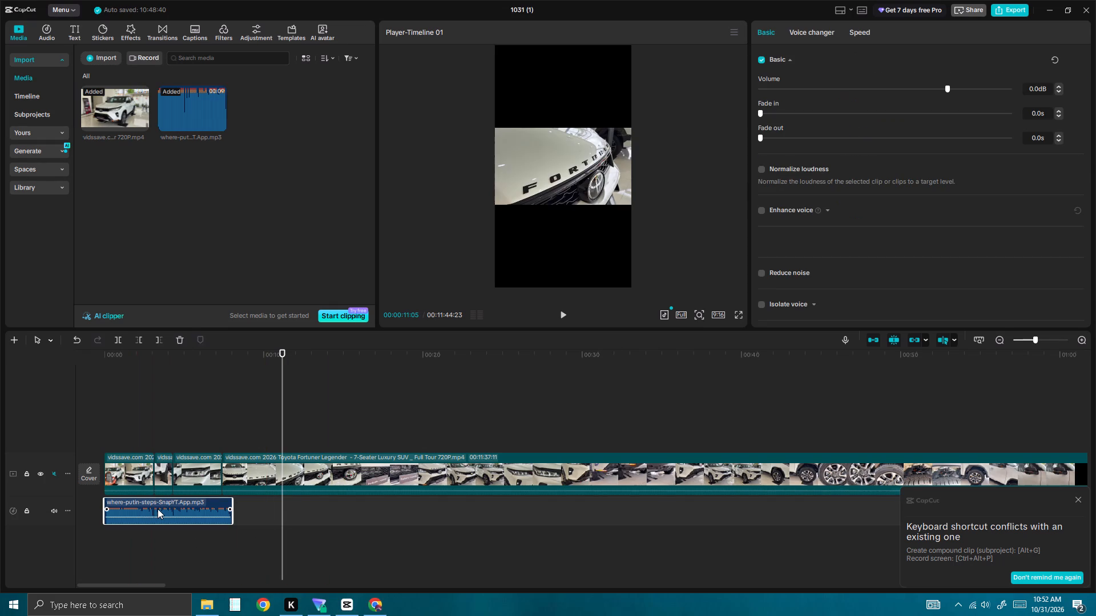
key(BackSpace)
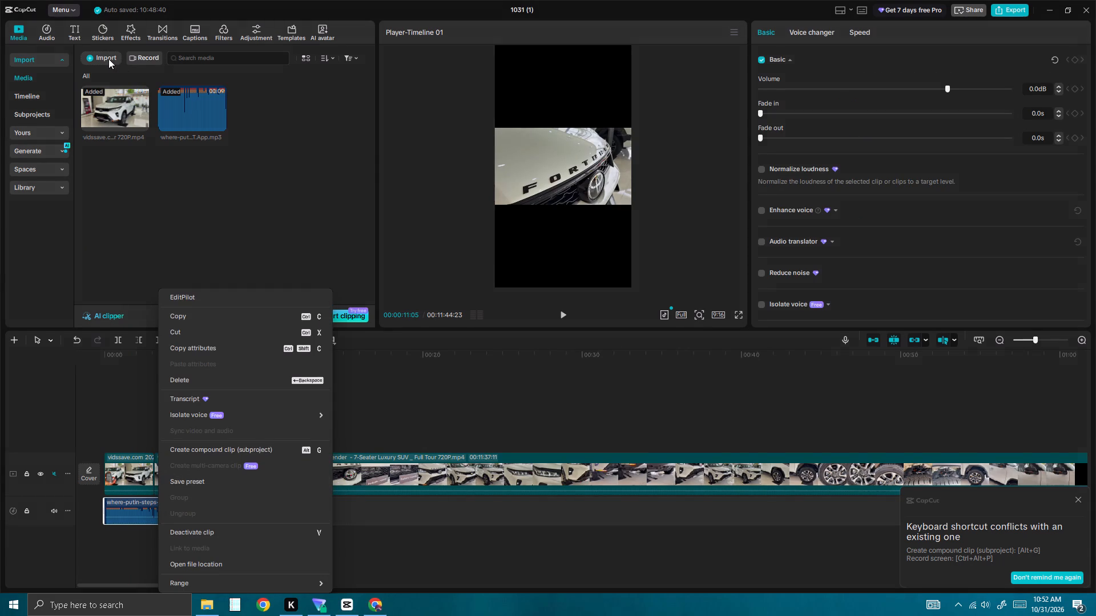
click(108, 59)
click(101, 58)
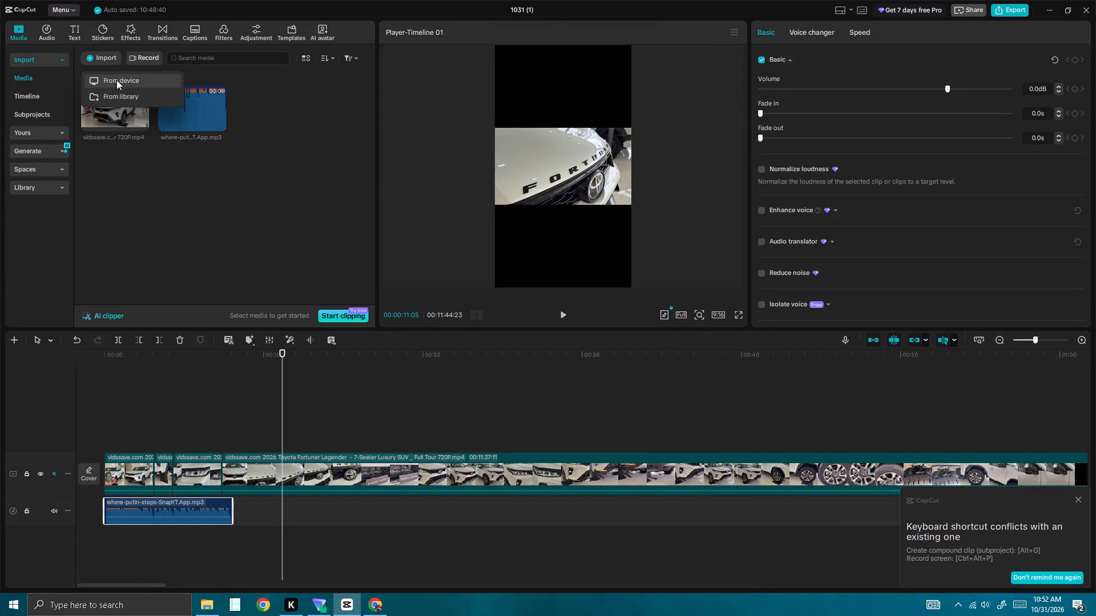
click(116, 80)
click(160, 94)
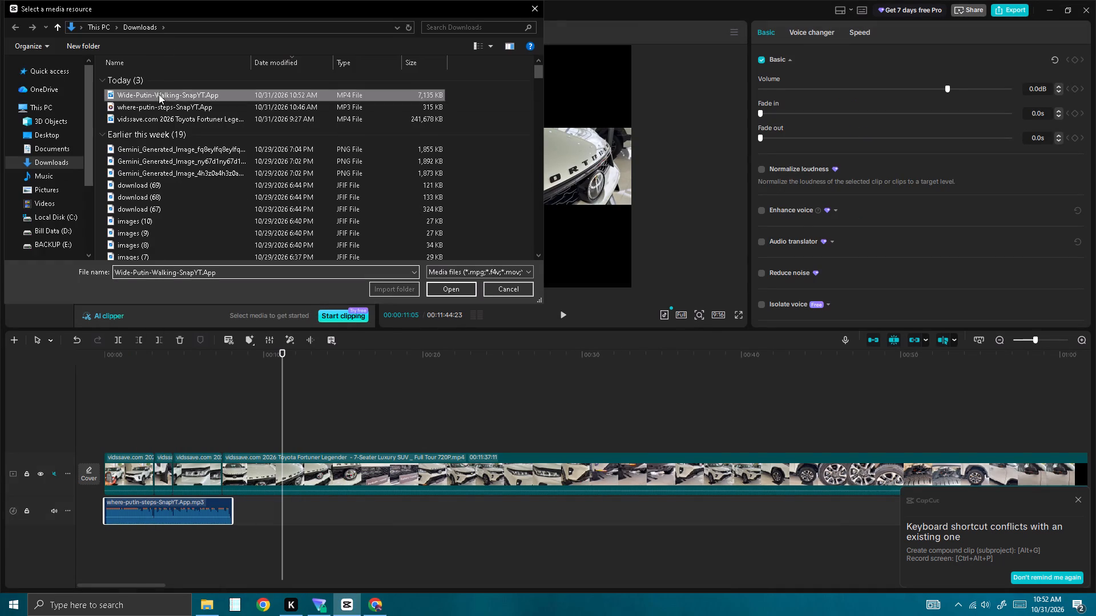
click(443, 286)
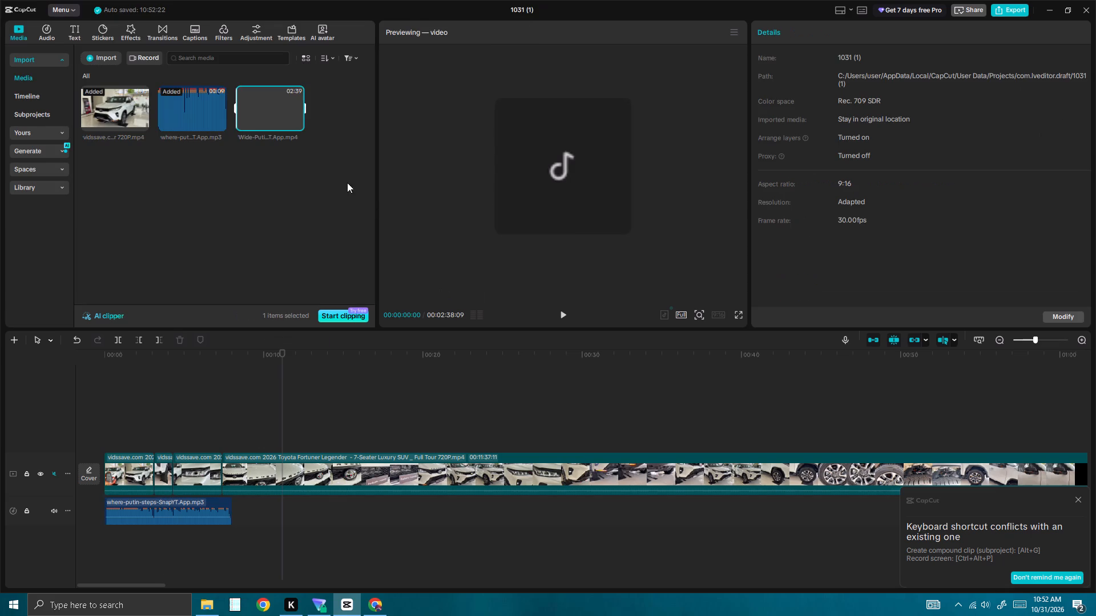
Place the Wide-Putin-Walking video at the very start of the timeline on its own track, separate from the Fortuner clips.
drag(271, 114, 222, 544)
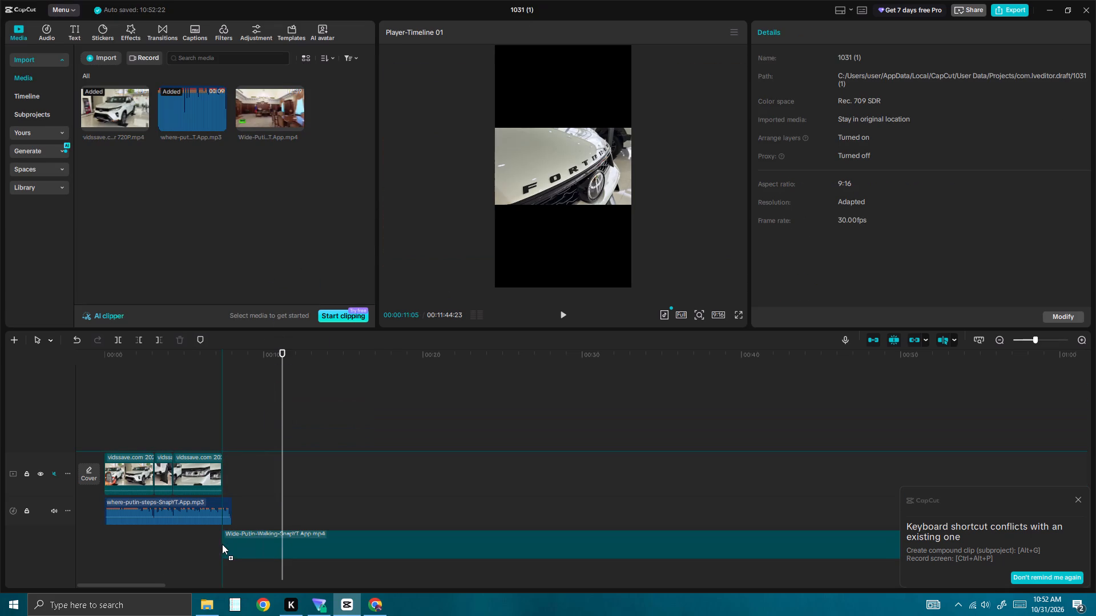
drag(222, 544, 97, 535)
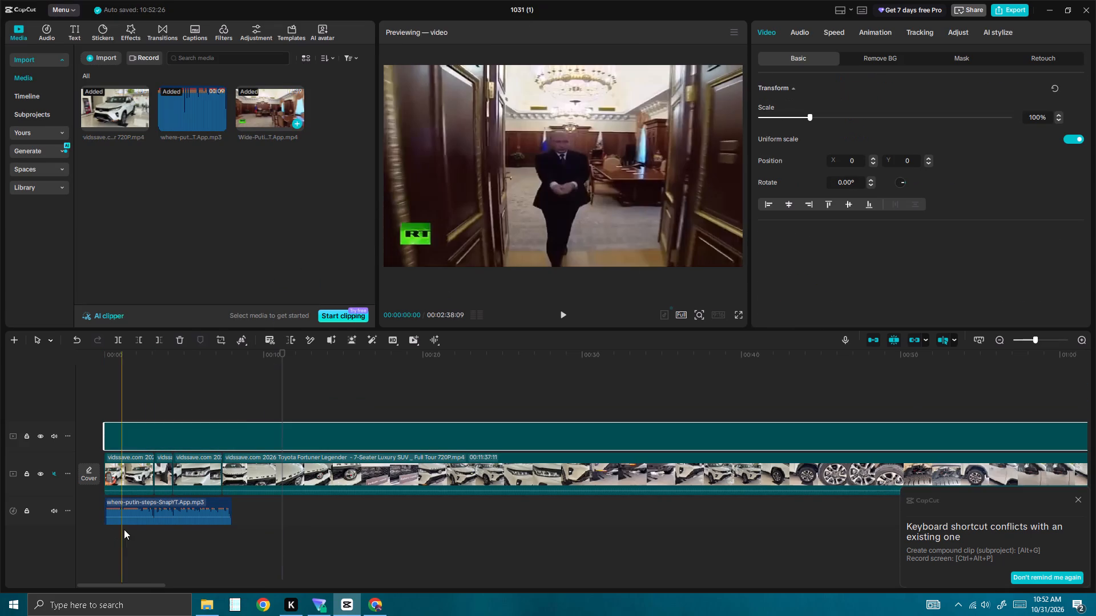
Delete the where-putin-steps audio clip from the timeline.
click(138, 516)
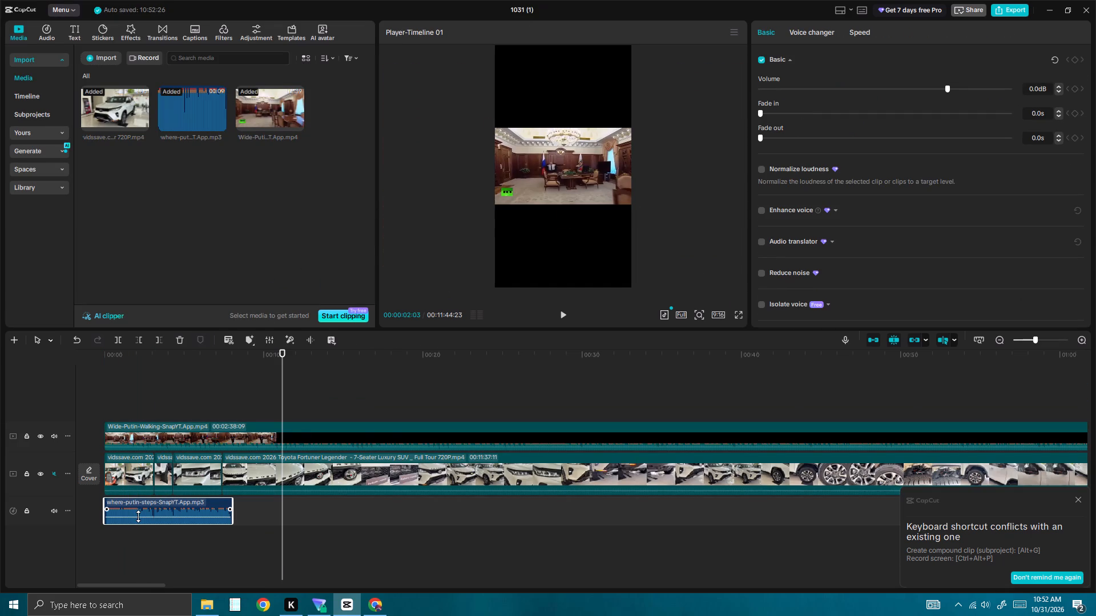
key(BackSpace)
Move the Wide-Putin-Walking picture down completely out of the 9:16 frame, at about X 0, Y -2629.
click(198, 433)
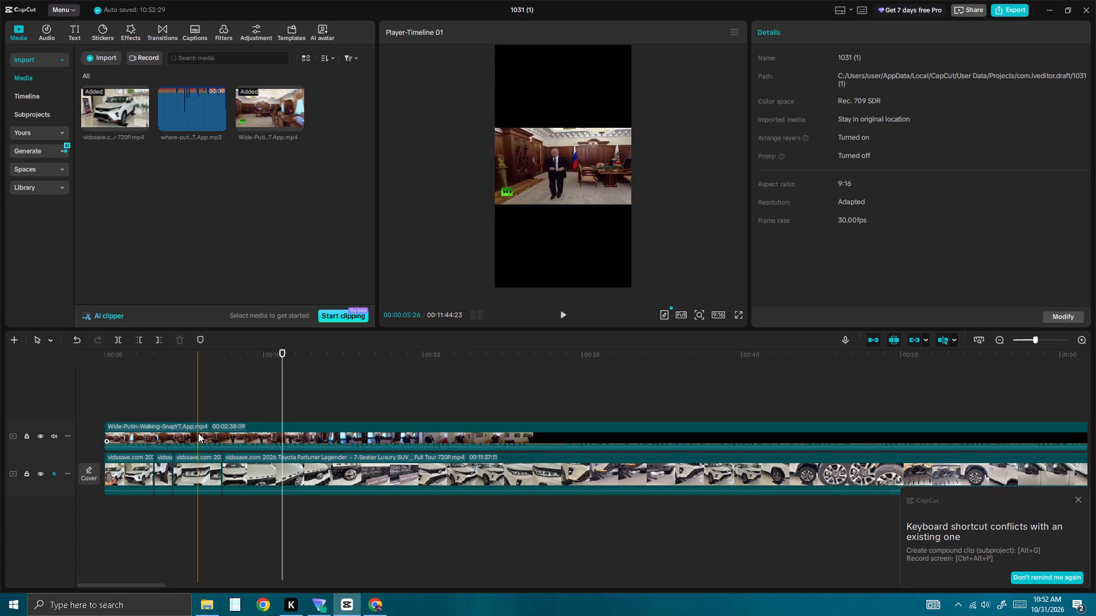
drag(529, 176, 537, 187)
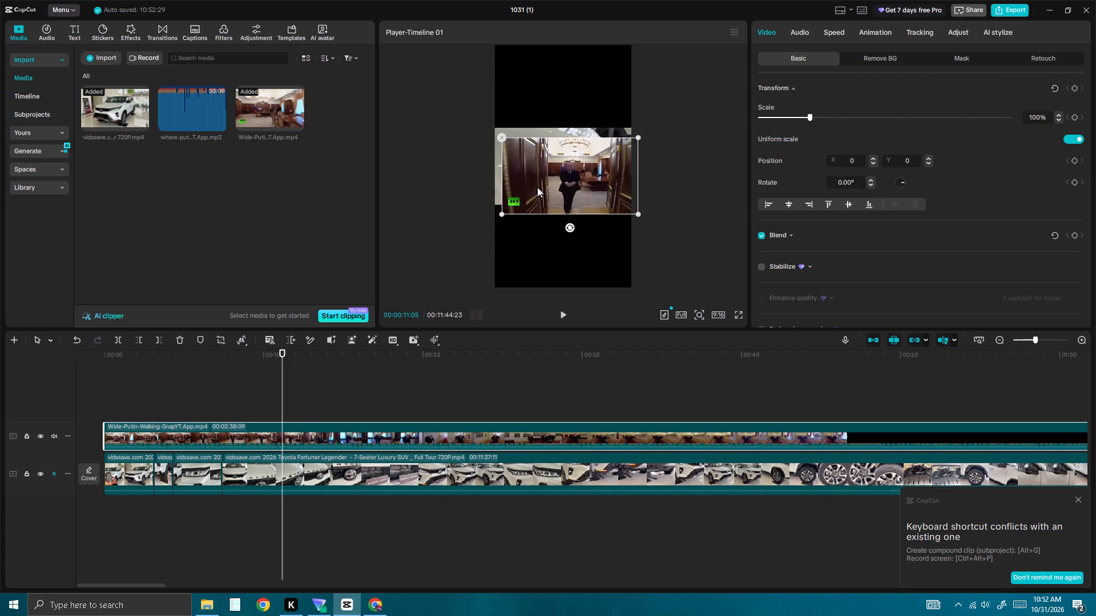
drag(537, 187, 513, 339)
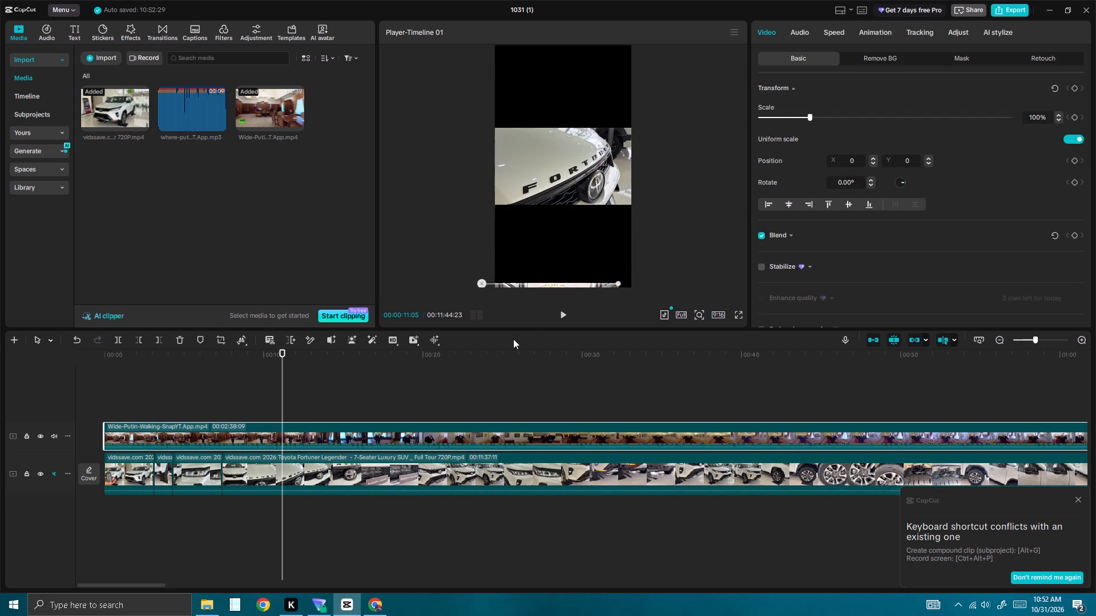
drag(513, 339, 528, 342)
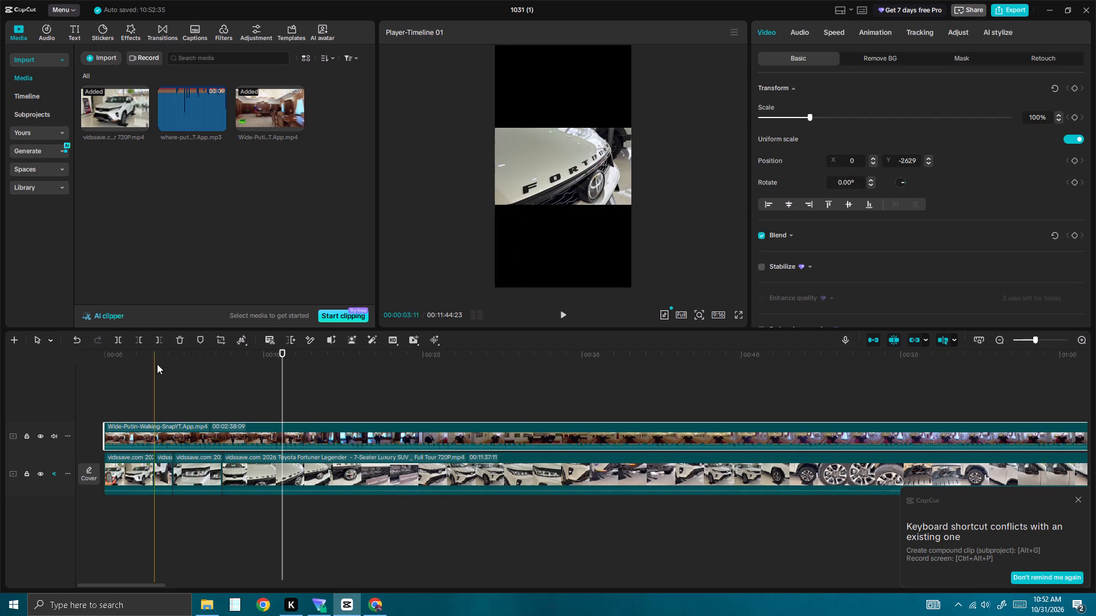
Play the edit from the start, and cut the section from about 00:00:13:01 to 00:00:14:13 out of the Fortuner Legender clip.
drag(280, 350, 42, 383)
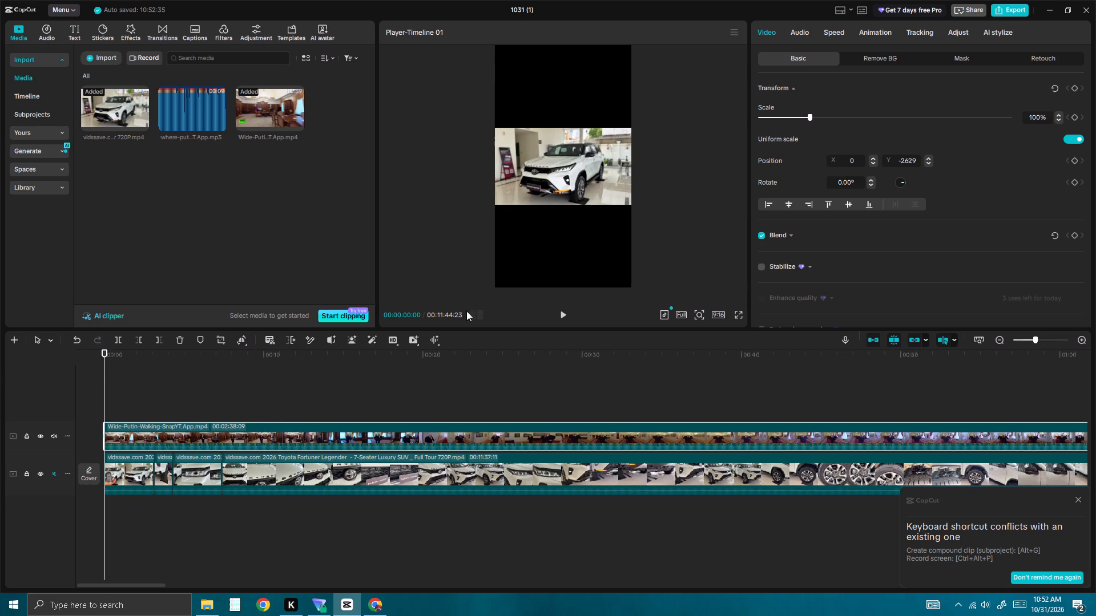
click(564, 318)
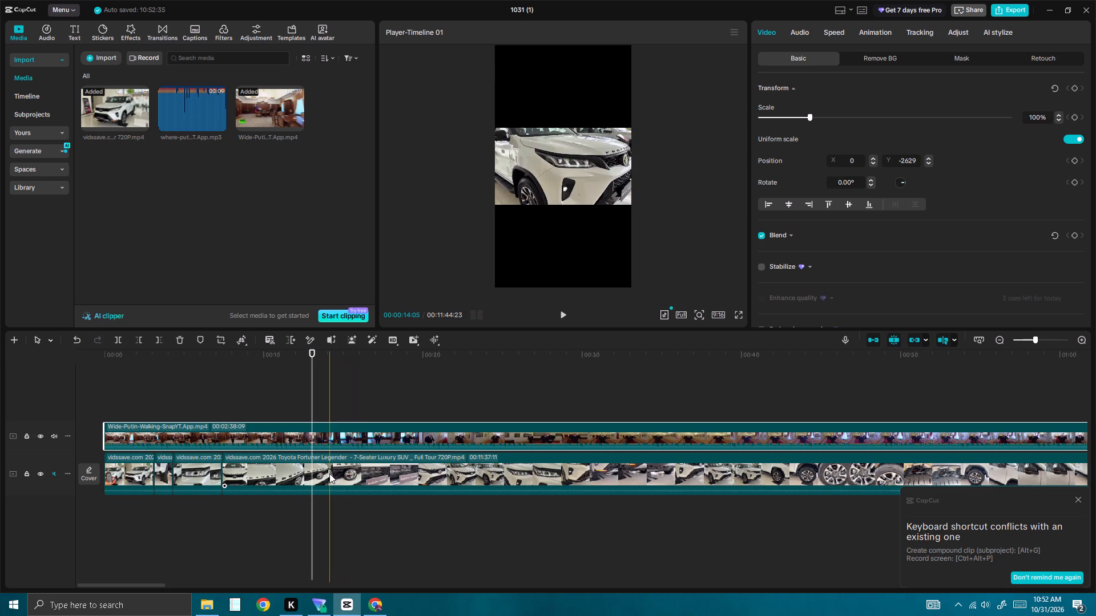
click(312, 474)
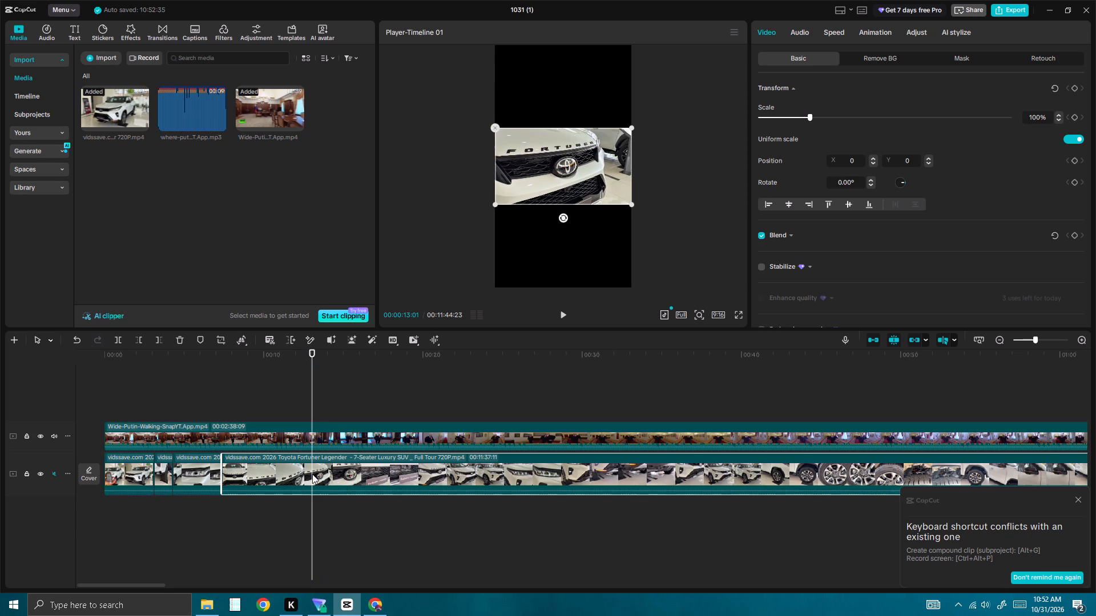
click(119, 345)
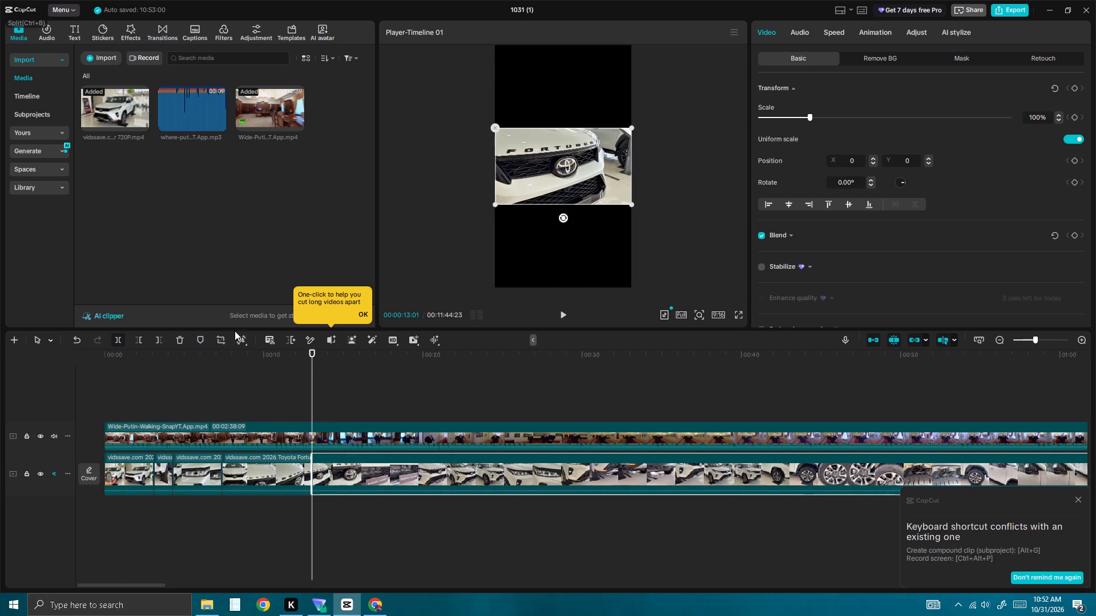
click(563, 315)
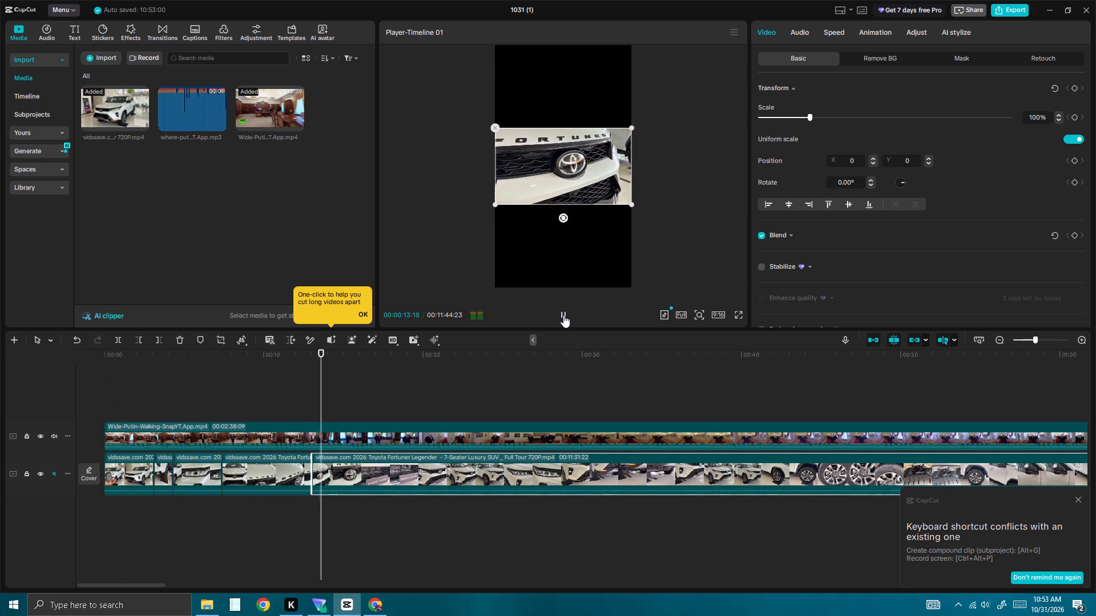
click(563, 315)
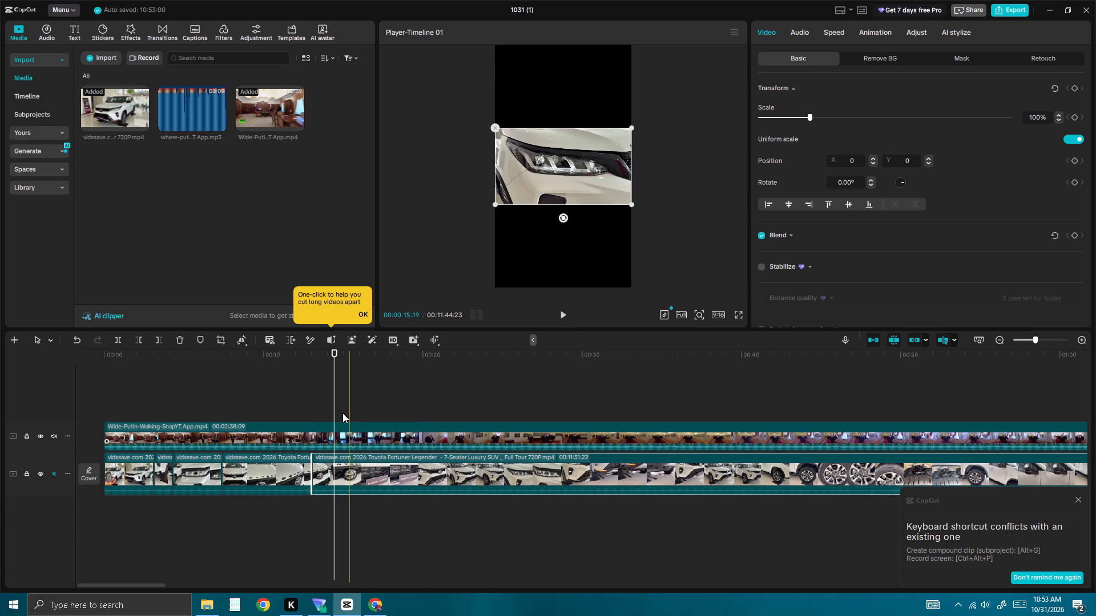
click(118, 339)
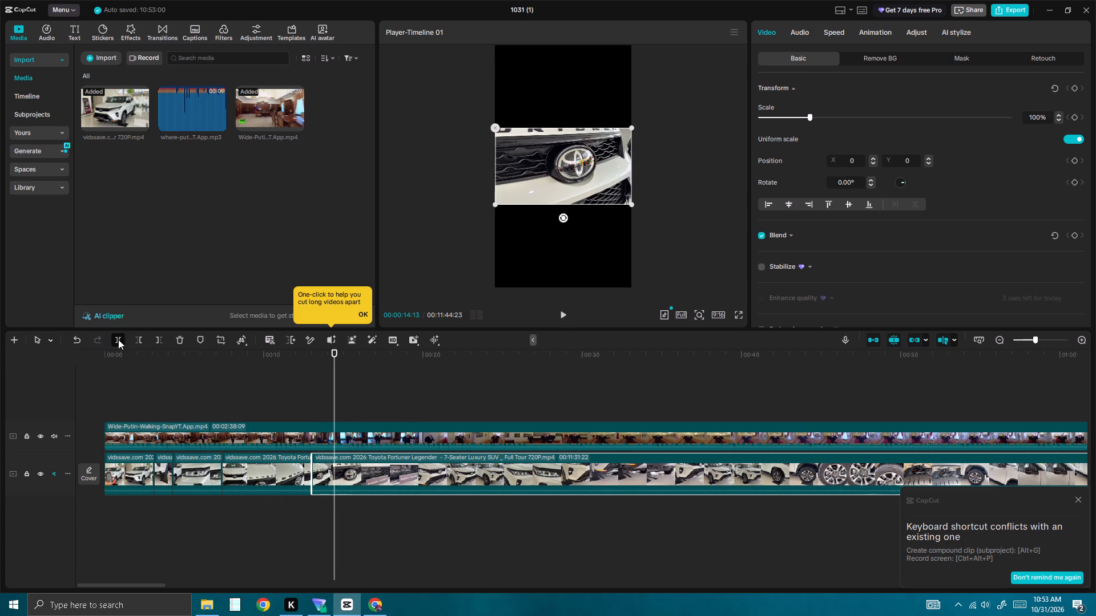
click(323, 484)
key(BackSpace)
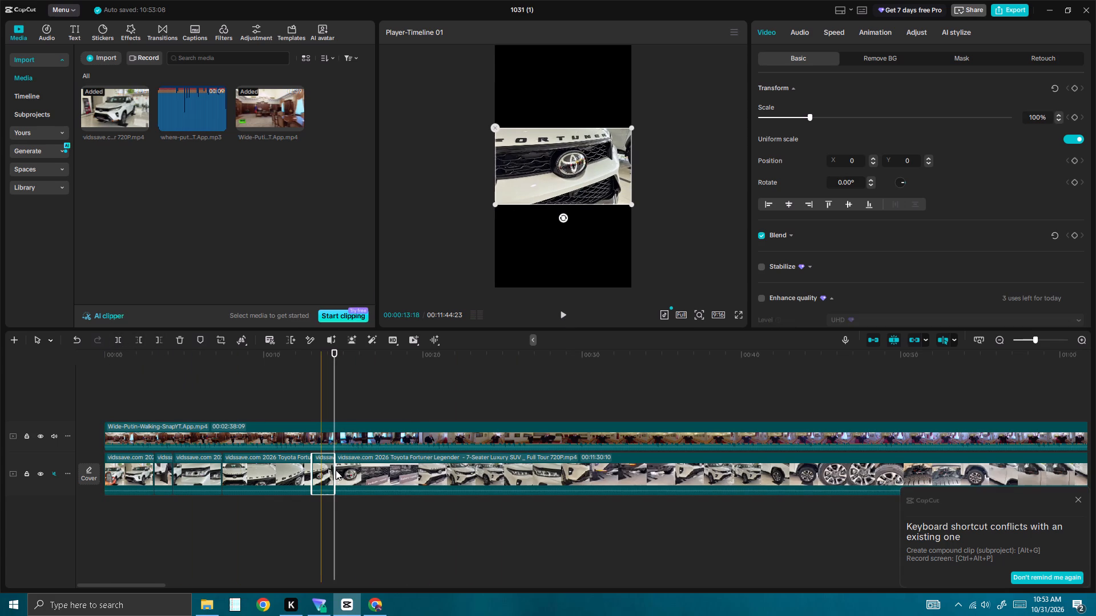
Cut the section from about 00:00:14:25 to 00:00:21:13 out of the Fortuner Legender clip.
click(560, 314)
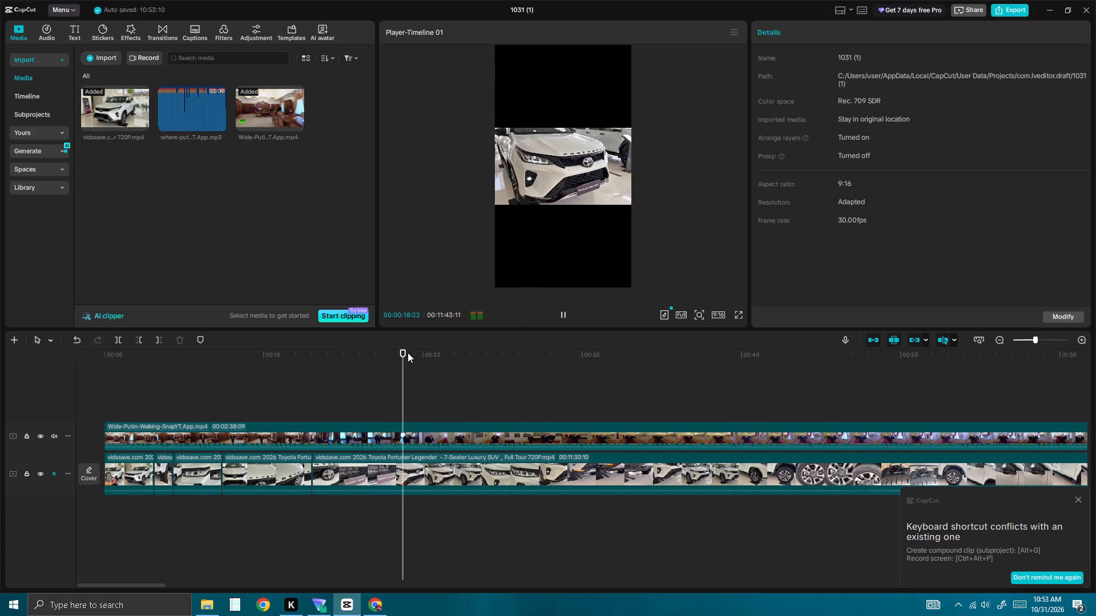
click(565, 317)
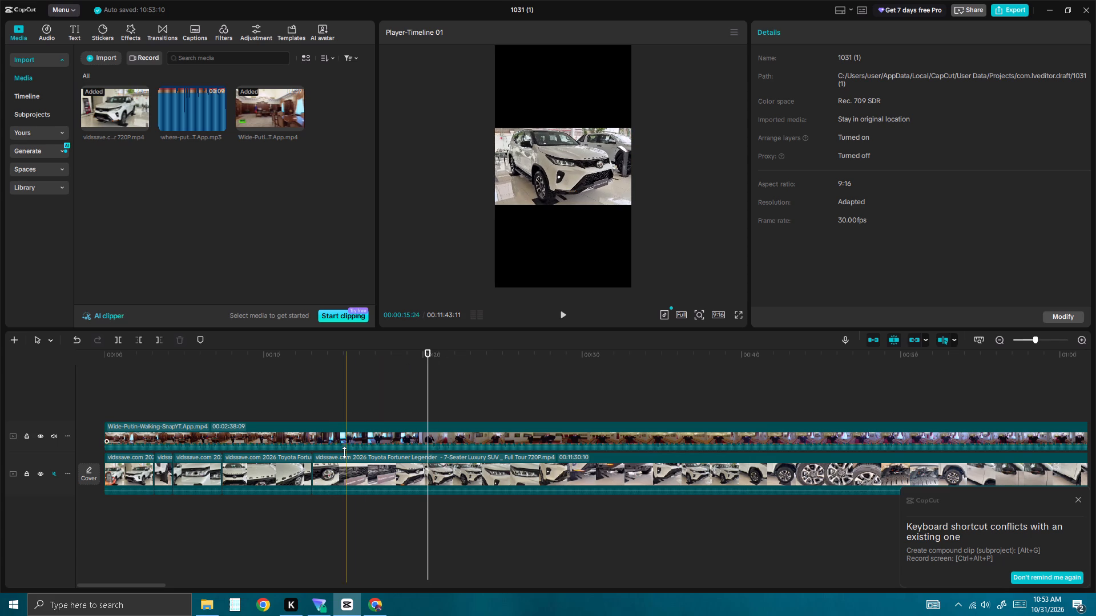
click(339, 466)
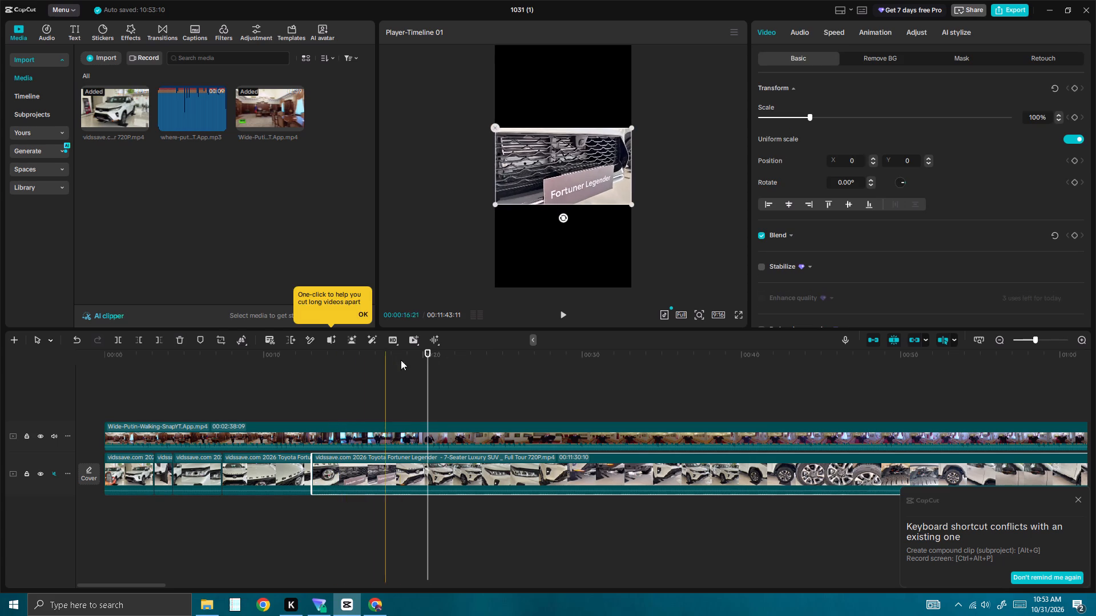
drag(431, 353, 363, 359)
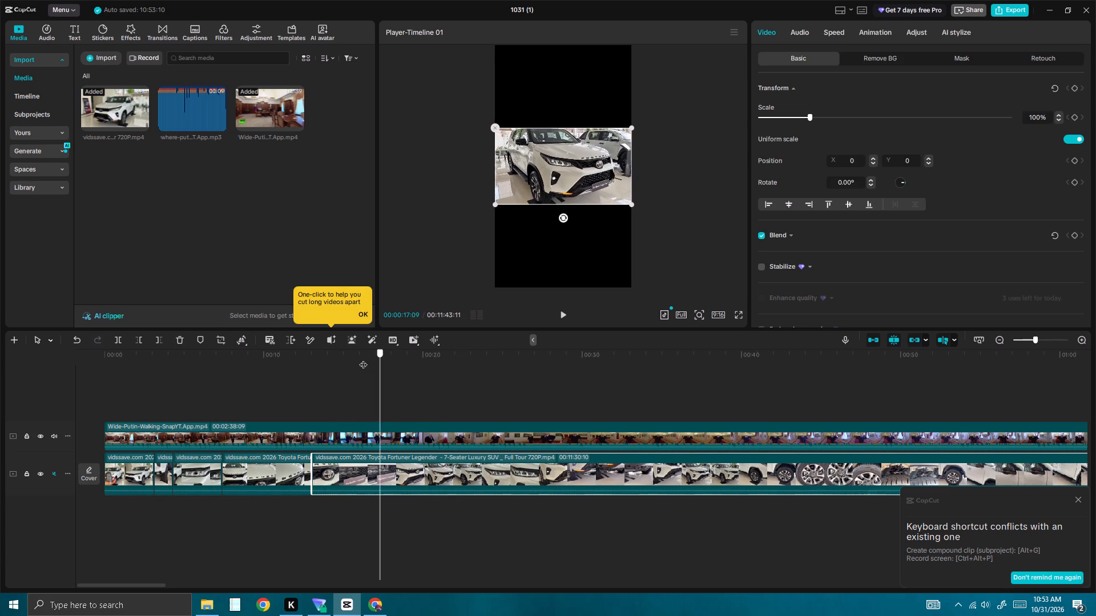
drag(363, 359, 341, 361)
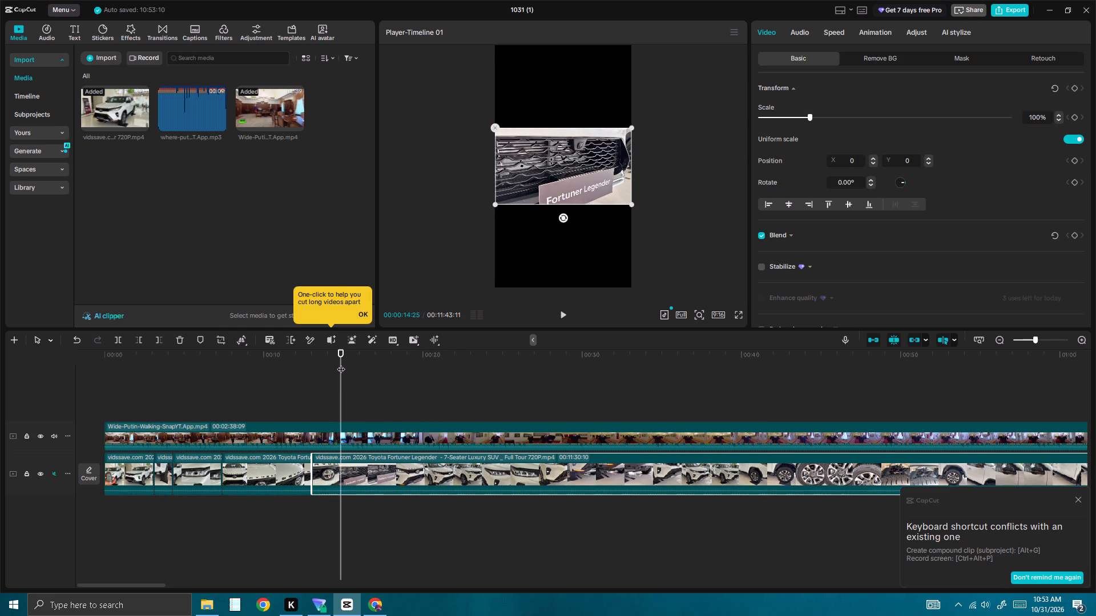
click(117, 337)
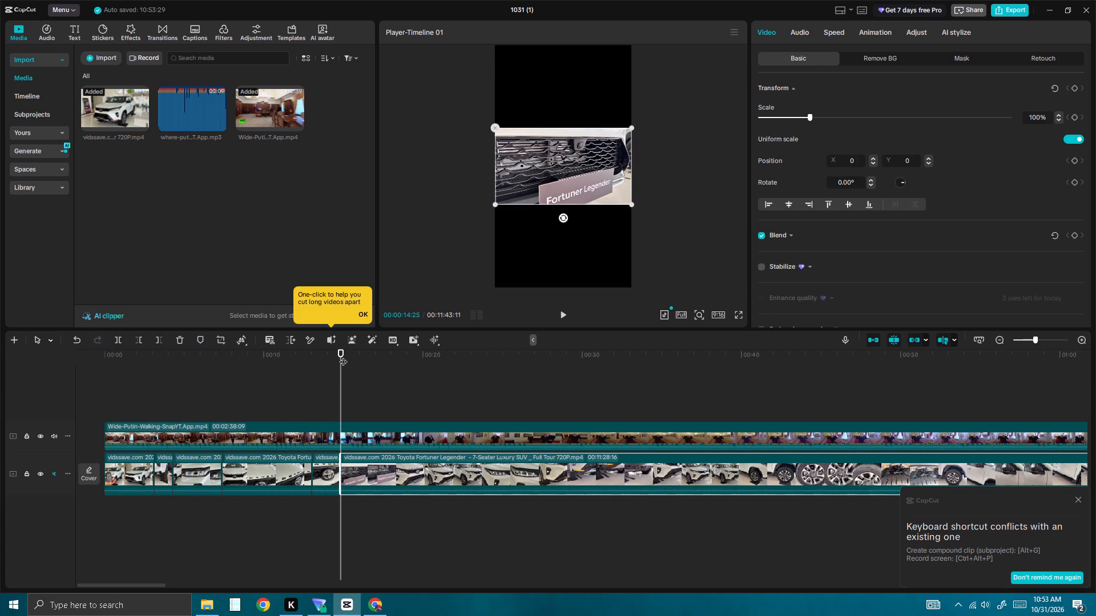
drag(342, 353, 406, 356)
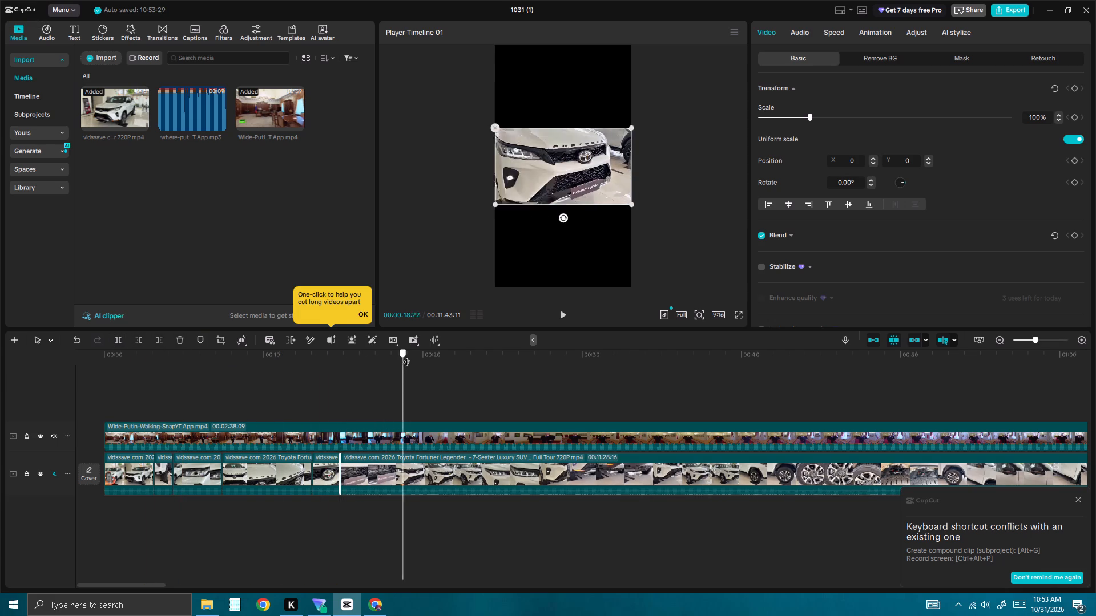
drag(406, 356, 422, 357)
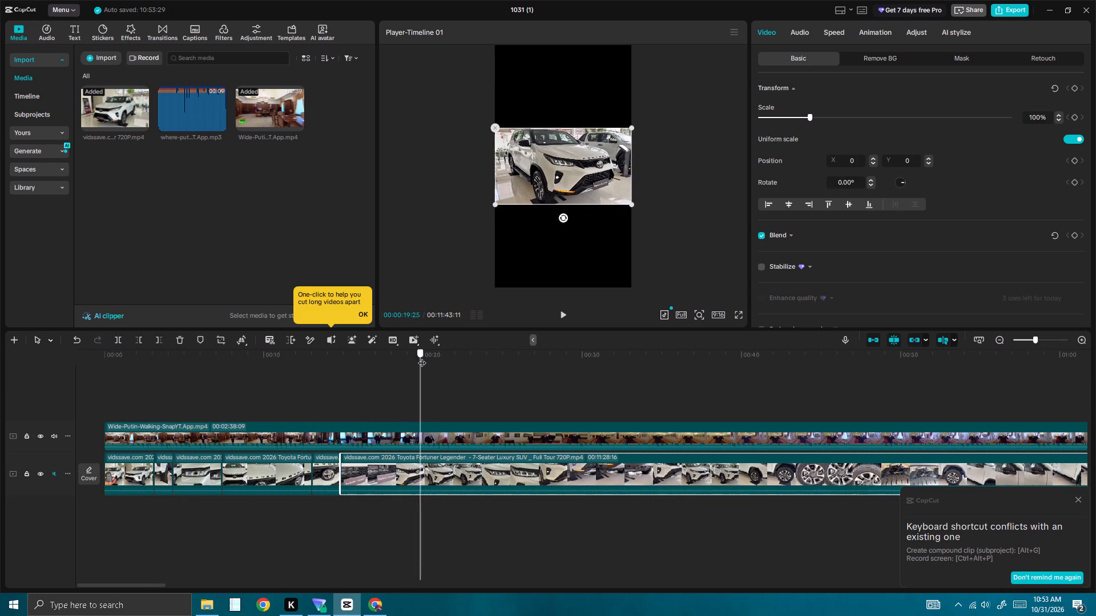
drag(422, 357, 436, 357)
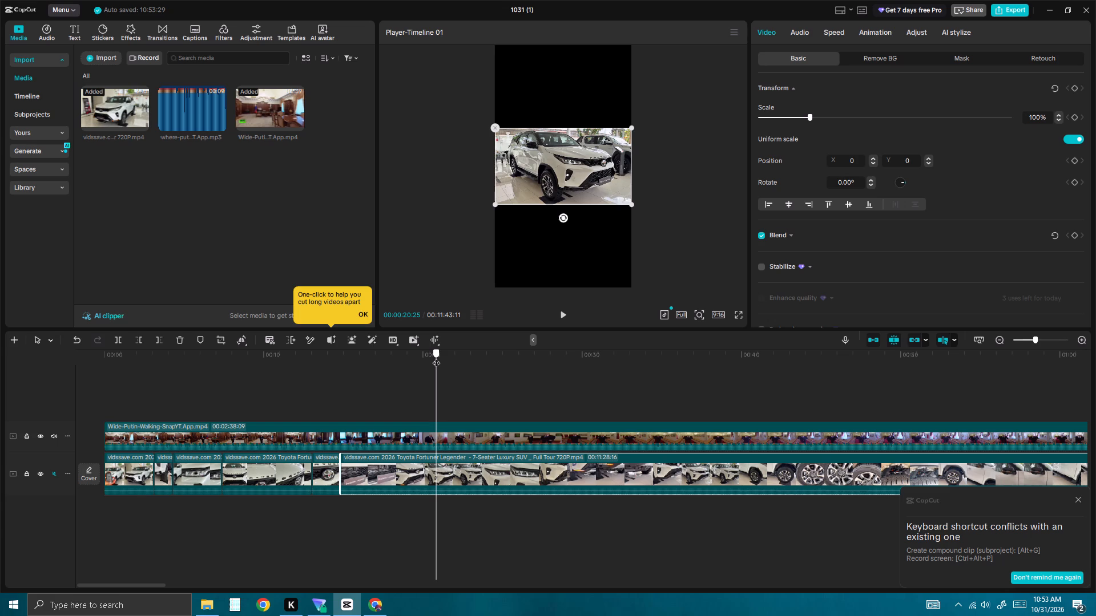
drag(436, 357, 453, 358)
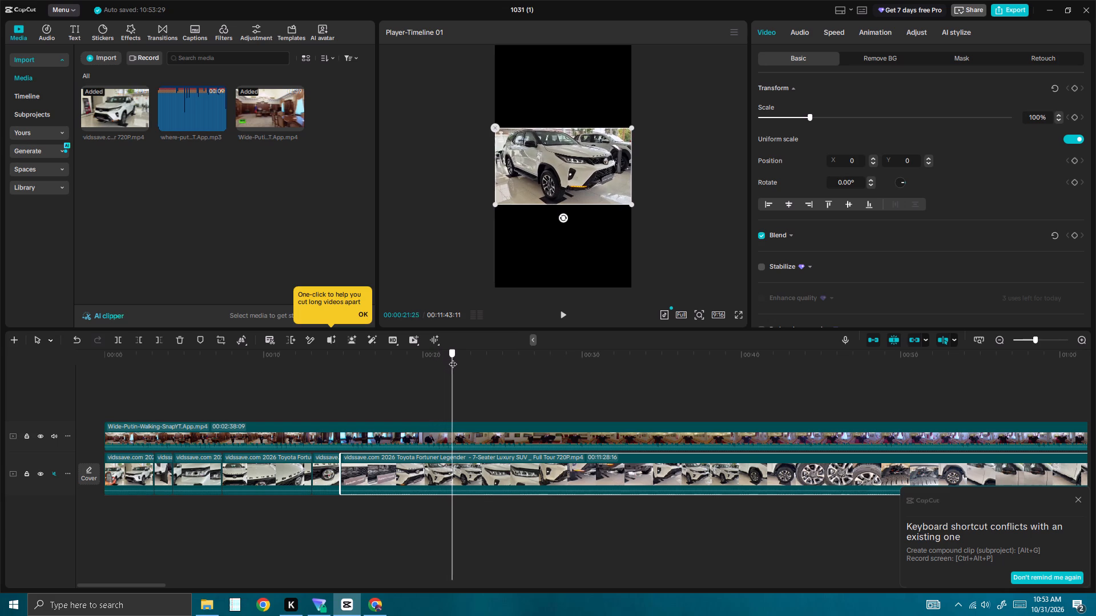
drag(453, 358, 446, 358)
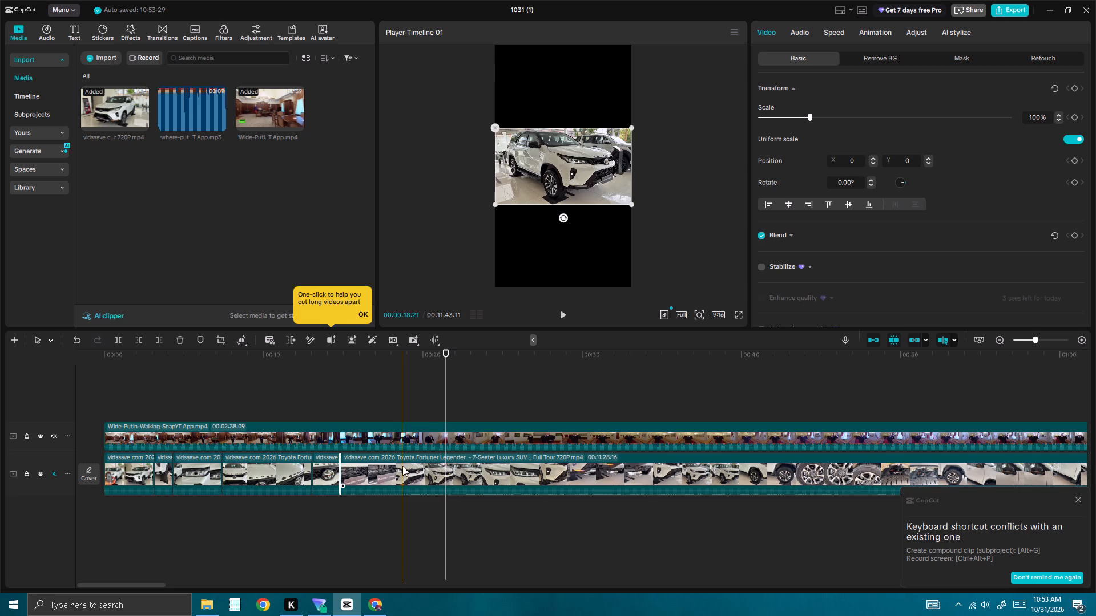
click(401, 478)
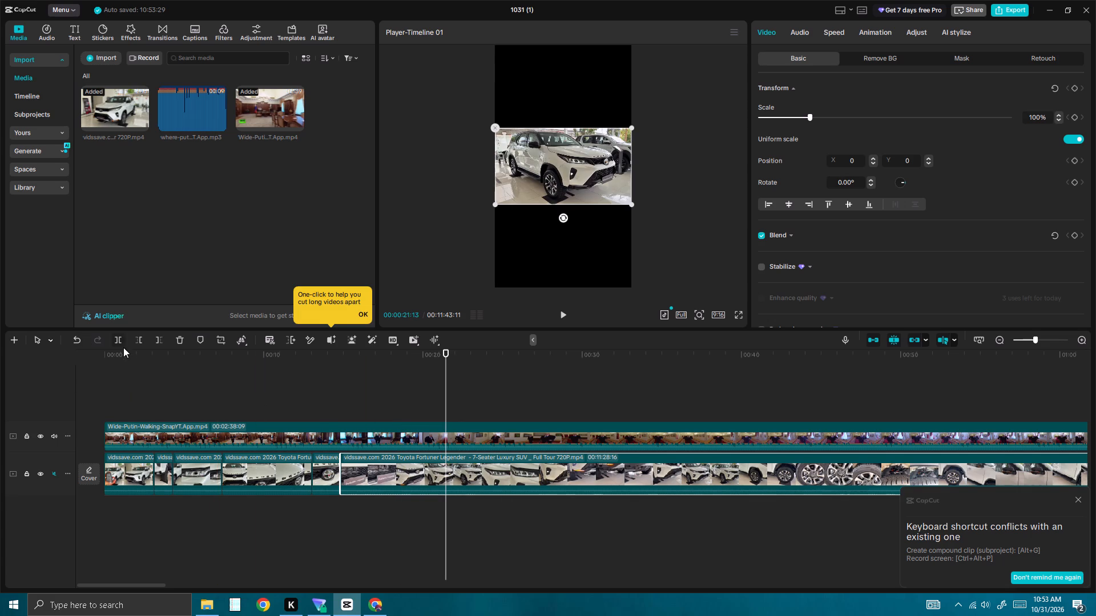
click(116, 337)
click(409, 464)
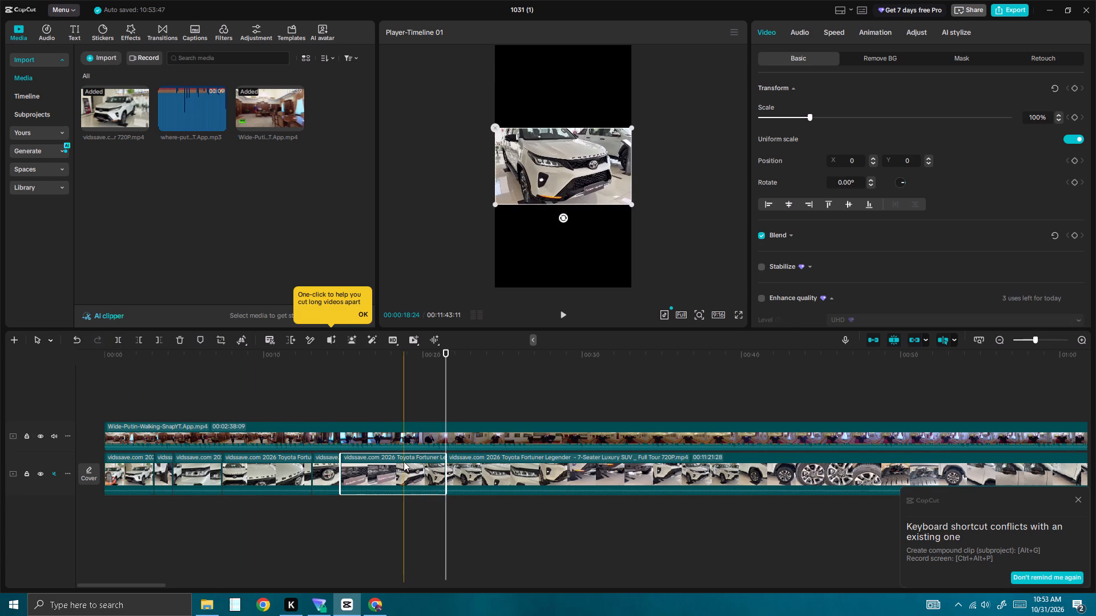
key(BackSpace)
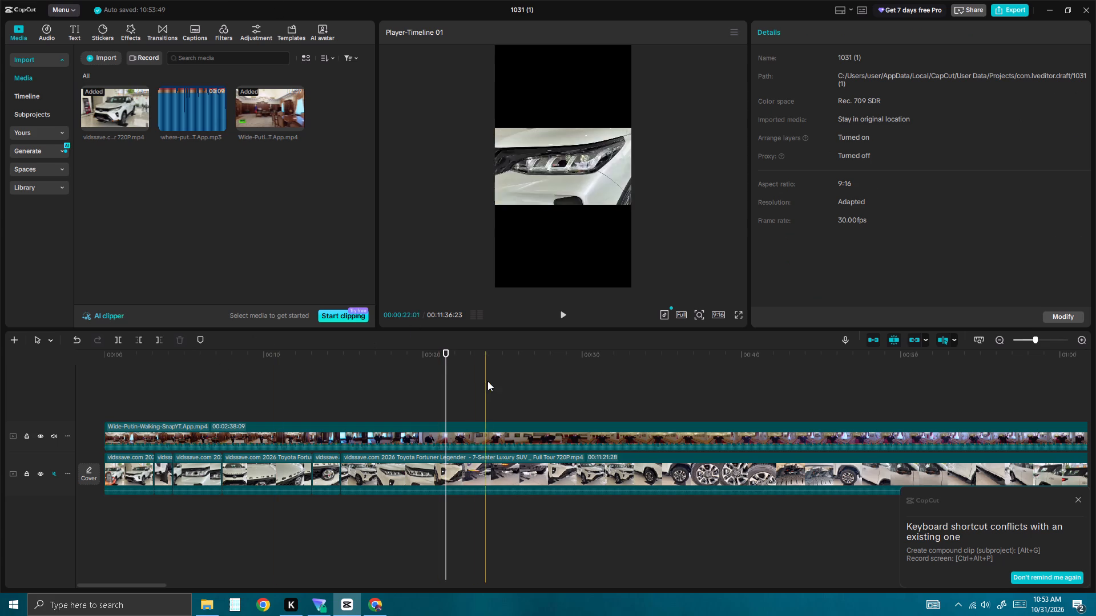
Play the edit from the start, and trim about 1 second off the end of the Fortuner shot ending near 00:00:13:01.
drag(446, 353, 20, 406)
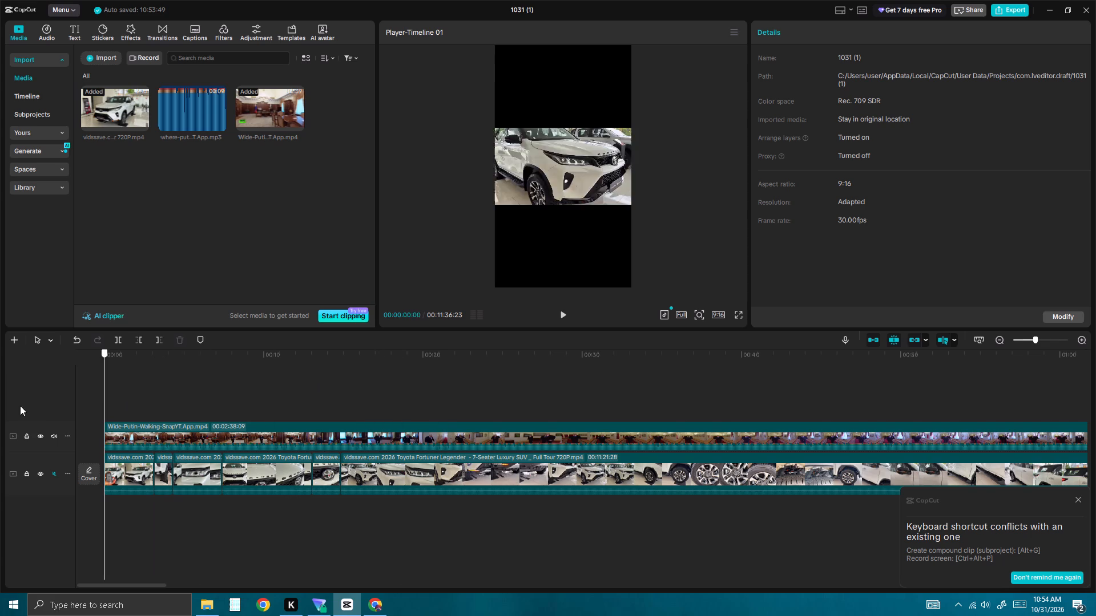
drag(20, 406, 16, 407)
click(561, 314)
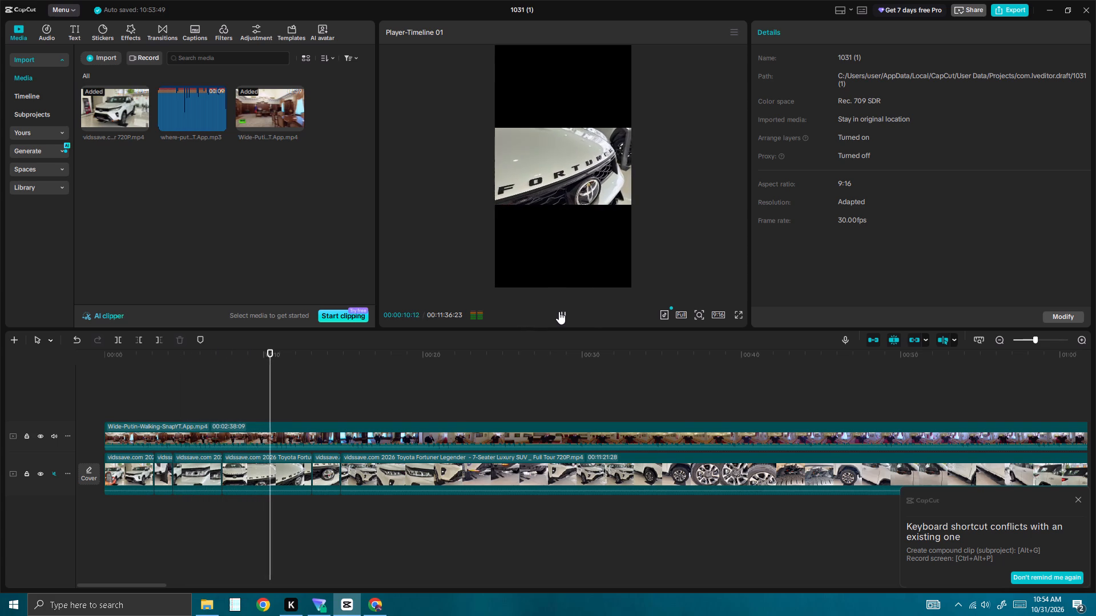
click(557, 311)
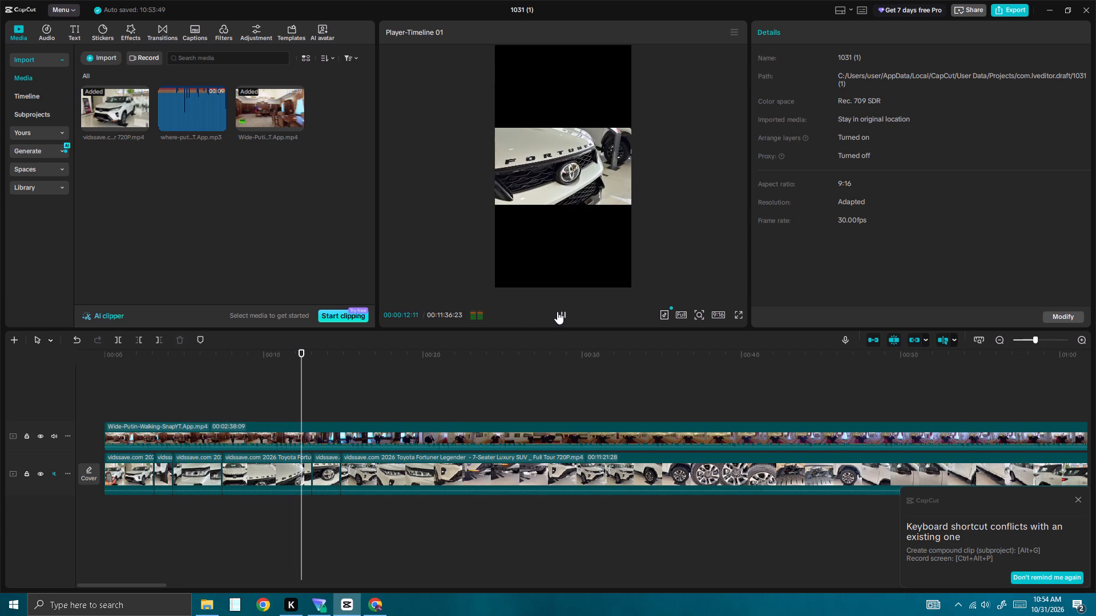
click(301, 477)
drag(315, 476, 305, 476)
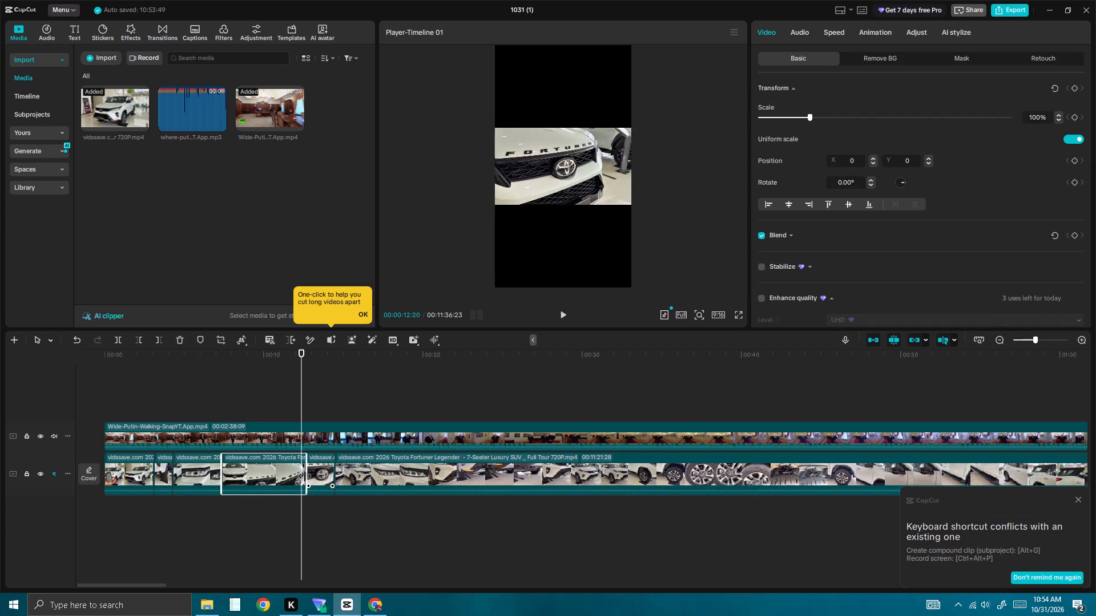
drag(305, 476, 293, 476)
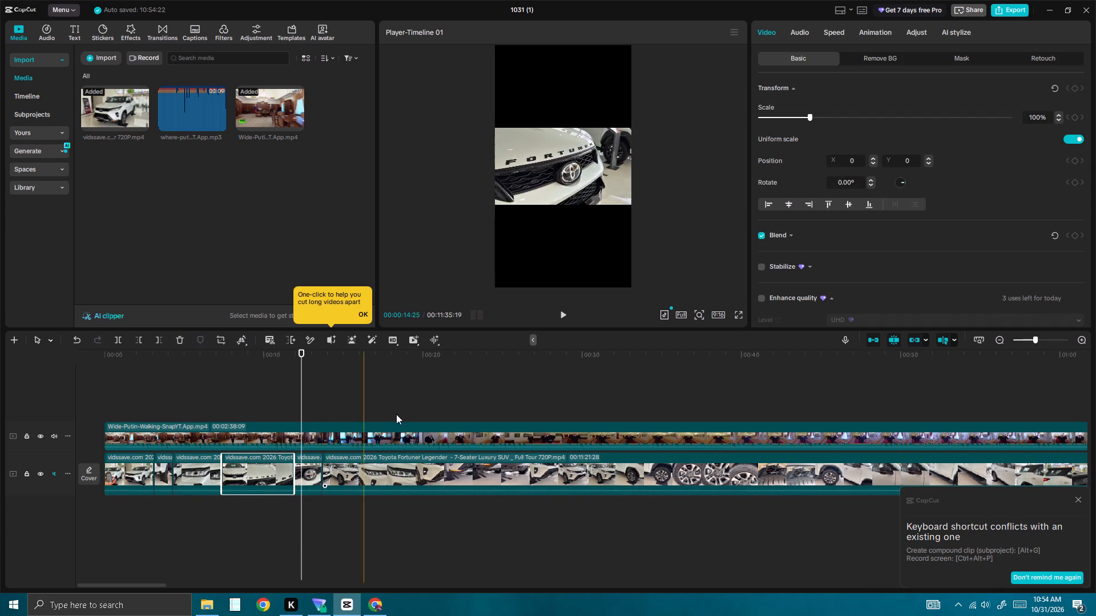
Play on from the trimmed shot, and delete the short Fortuner Legender plate clip right after it.
click(566, 321)
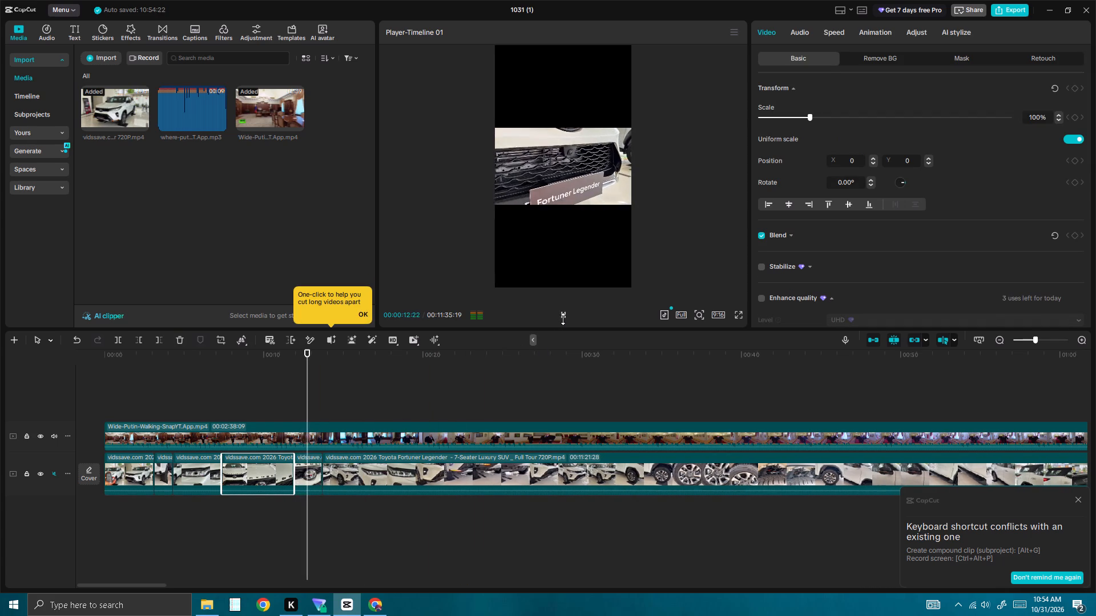
click(559, 319)
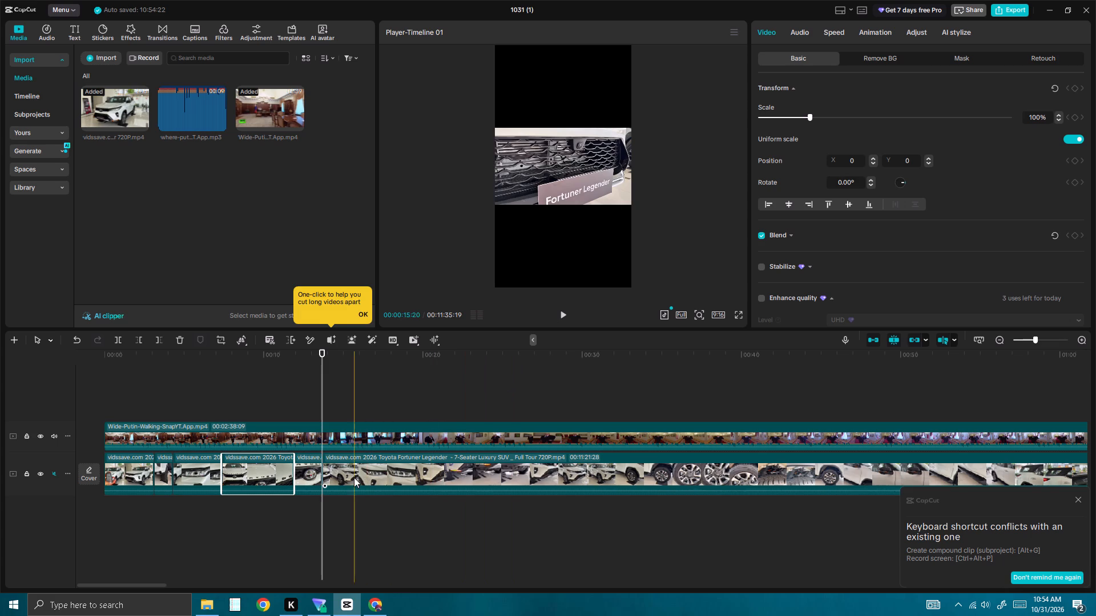
click(321, 478)
click(317, 478)
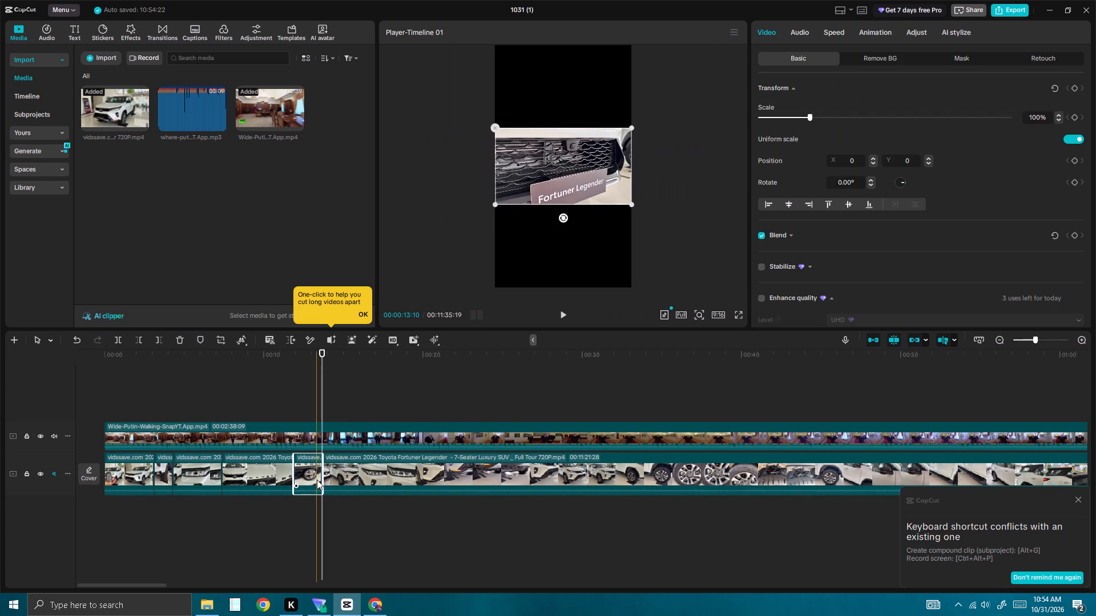
key(BackSpace)
Play on through the headlight shot, and cut the section from about 00:00:15:19 to 00:00:20:04 out of the Fortuner Legender clip.
click(560, 314)
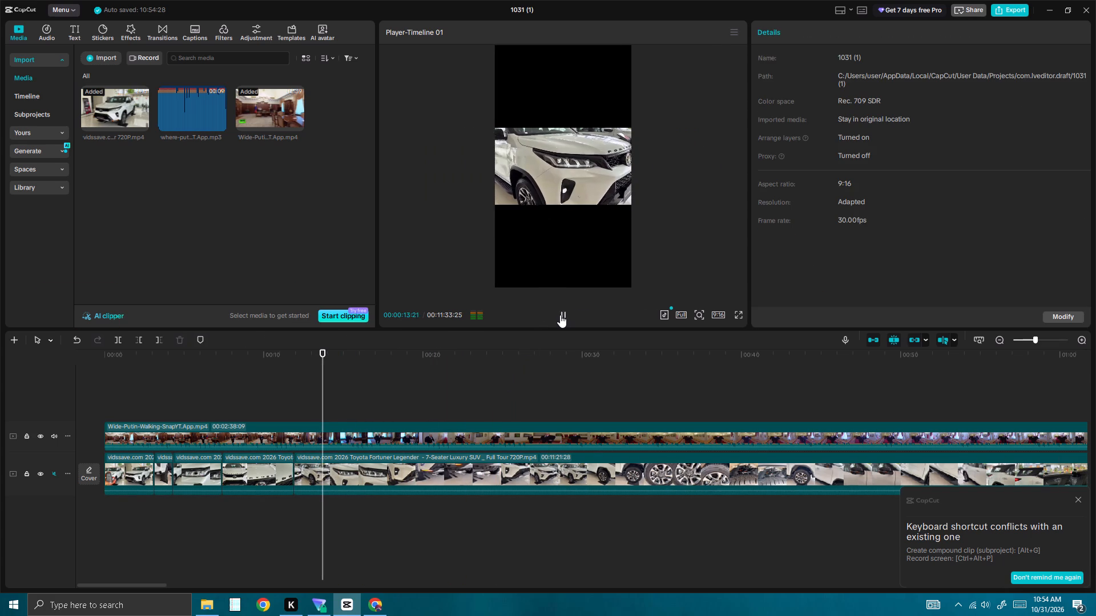
click(558, 320)
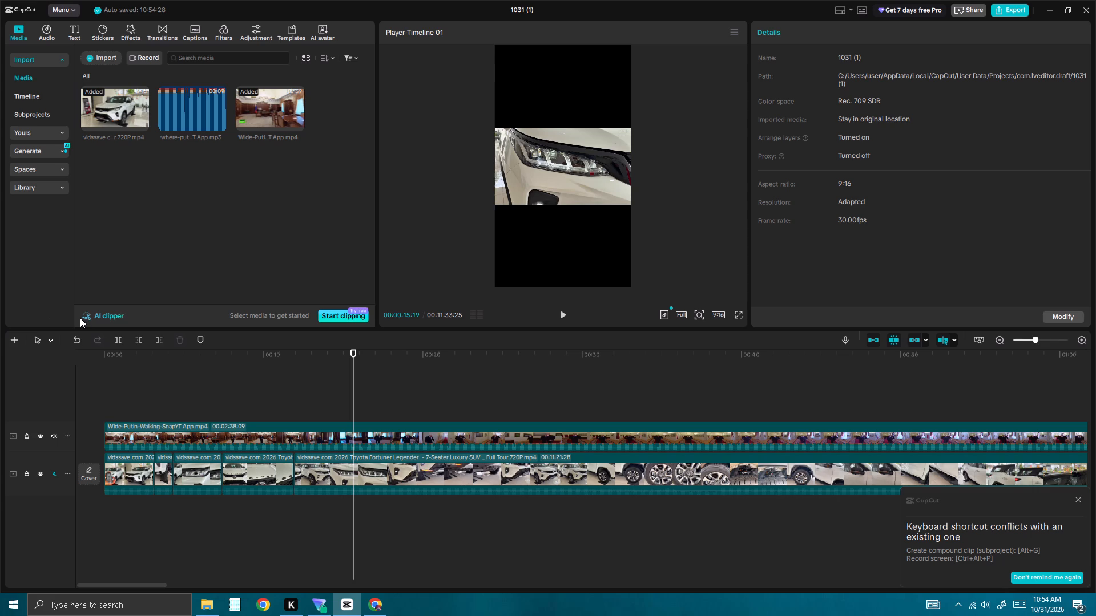
click(118, 338)
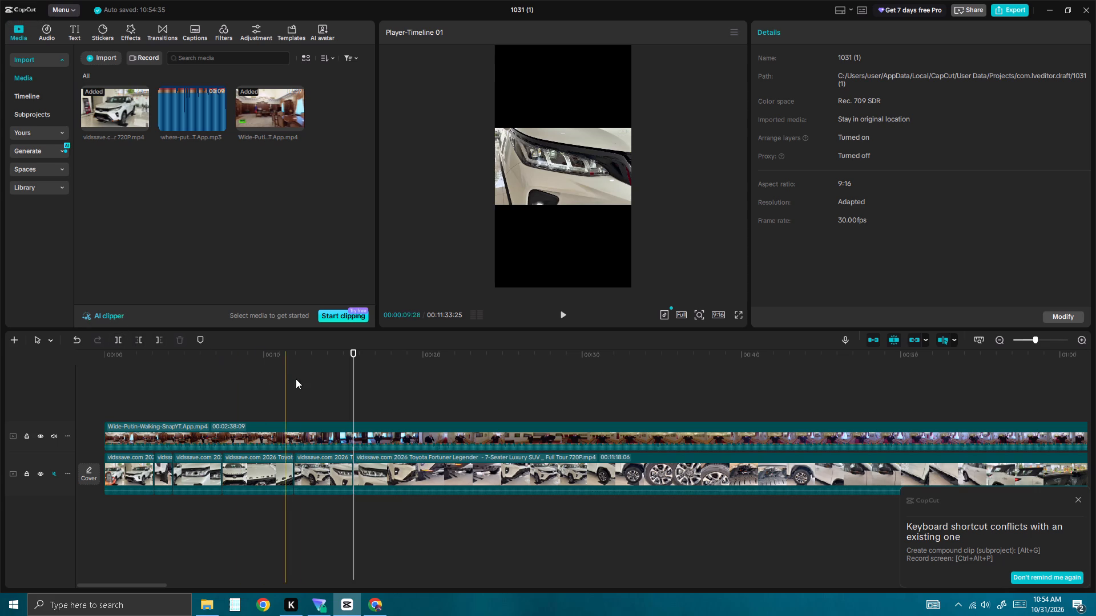
click(563, 311)
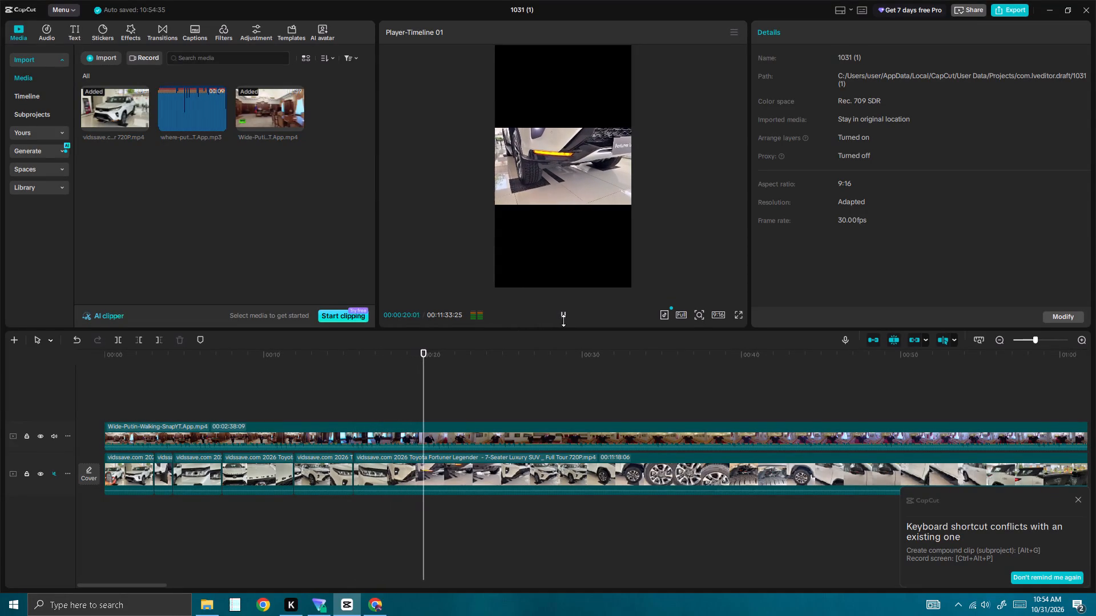
click(406, 476)
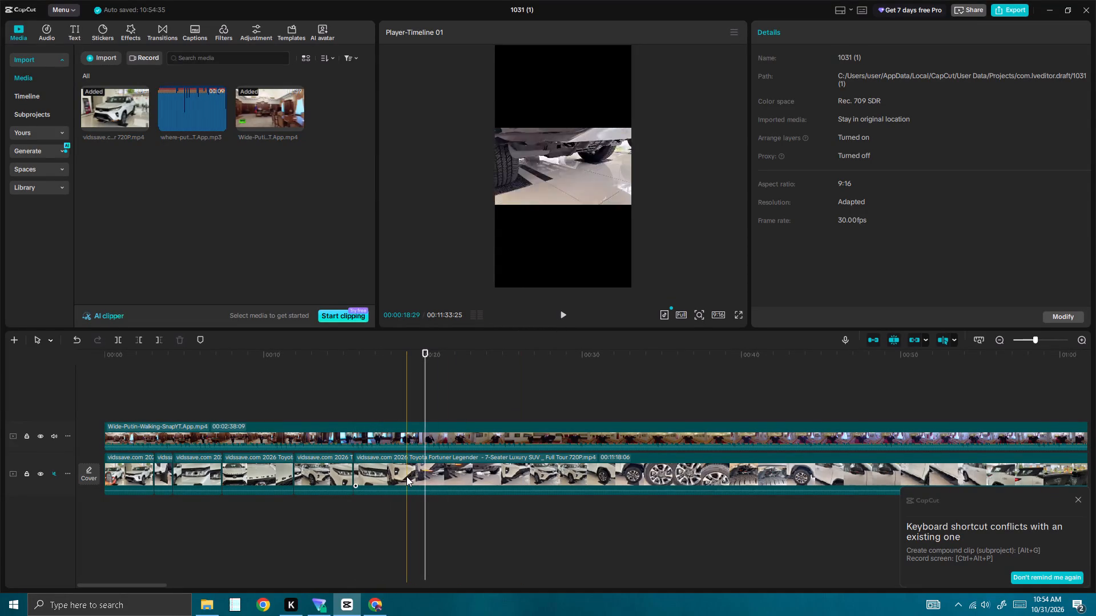
click(116, 338)
click(368, 469)
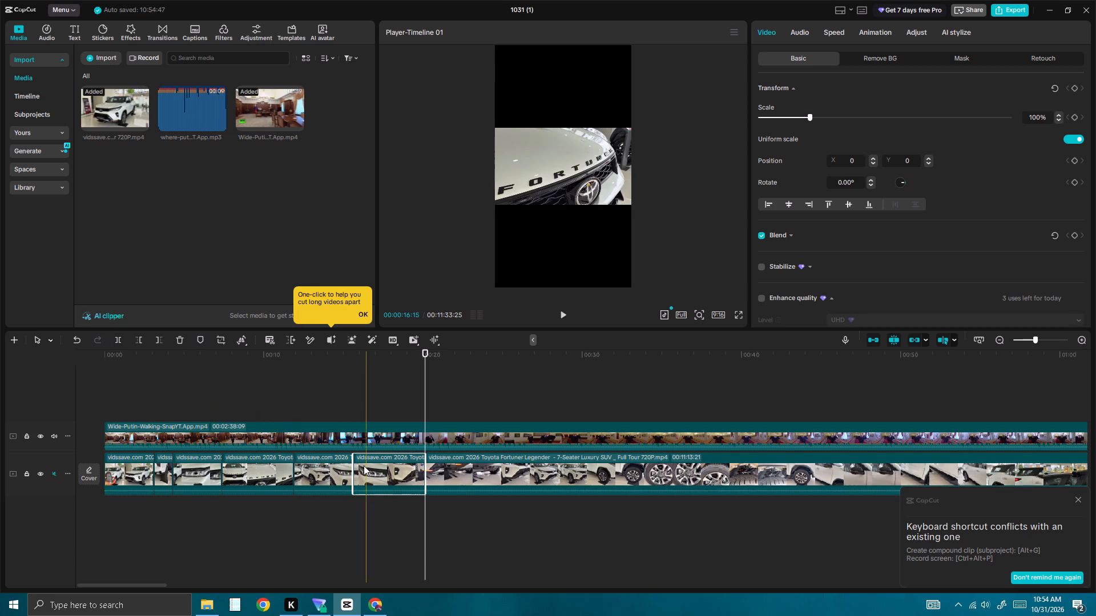
key(BackSpace)
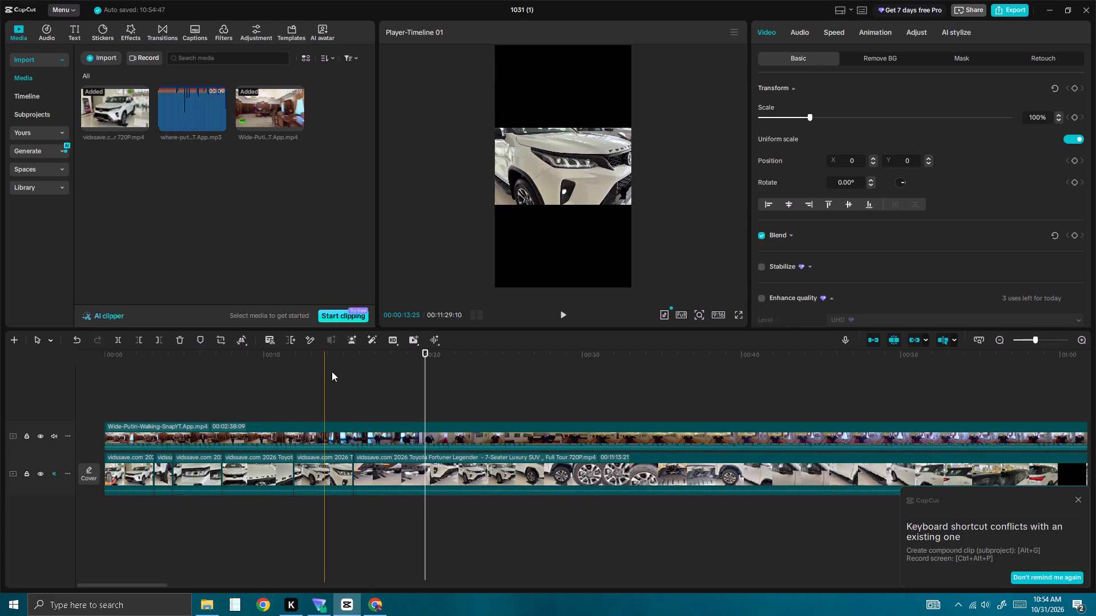
Play the edit from the start through the shortened Fortuner shots to past 00:00:22:06 to review the cuts.
click(559, 318)
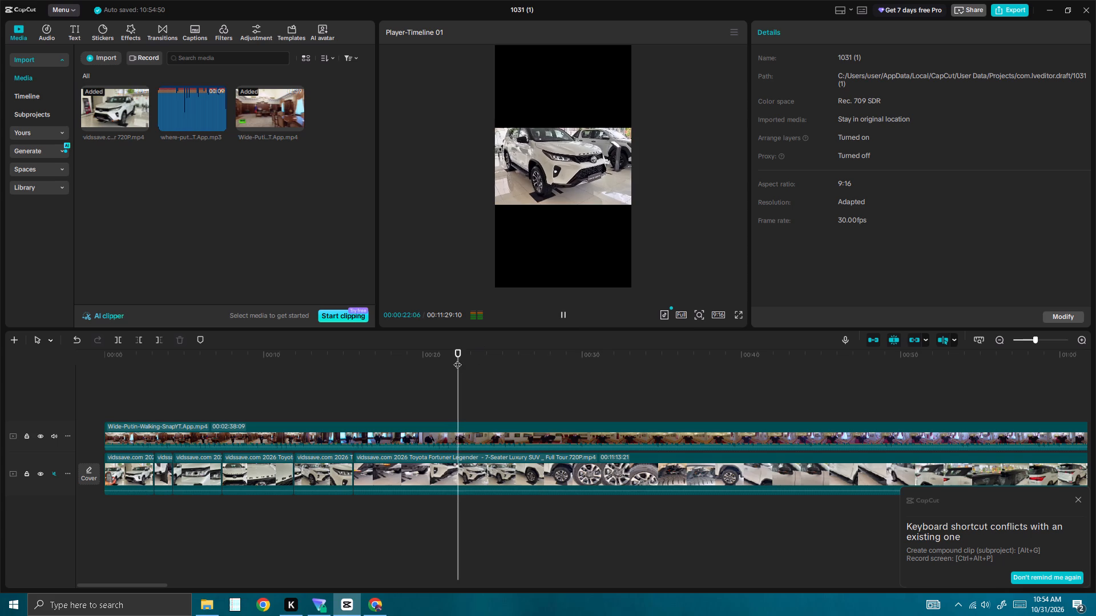
drag(465, 351, 0, 354)
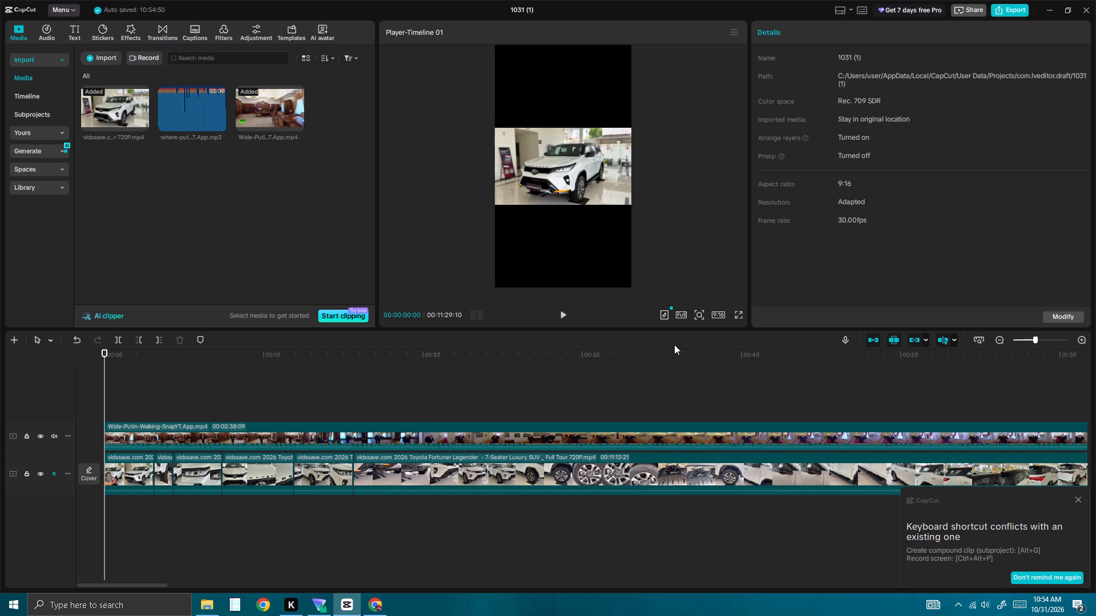
click(562, 318)
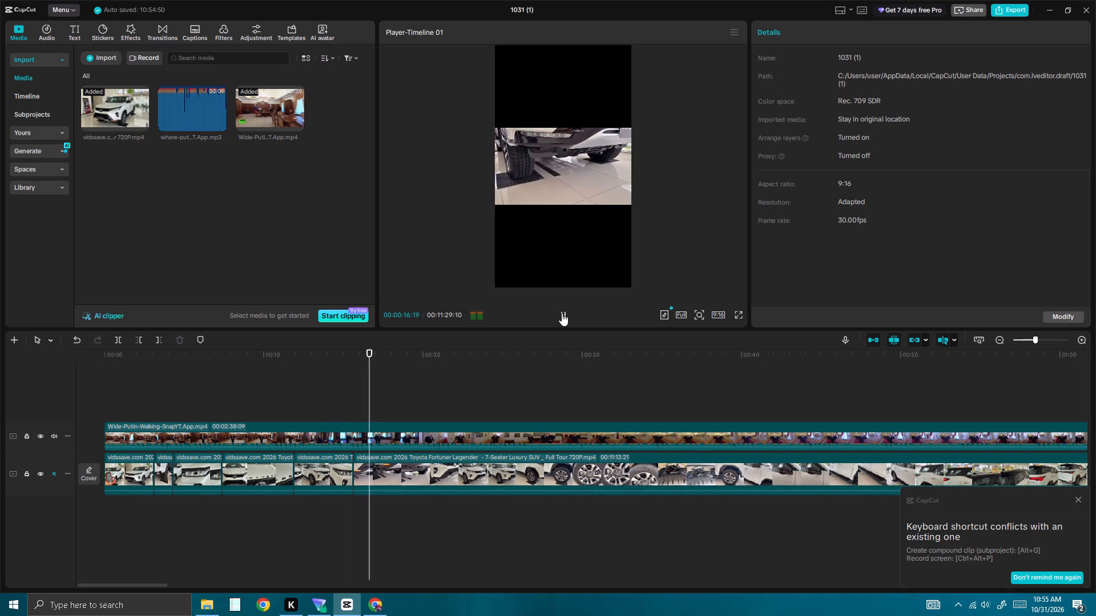
click(562, 313)
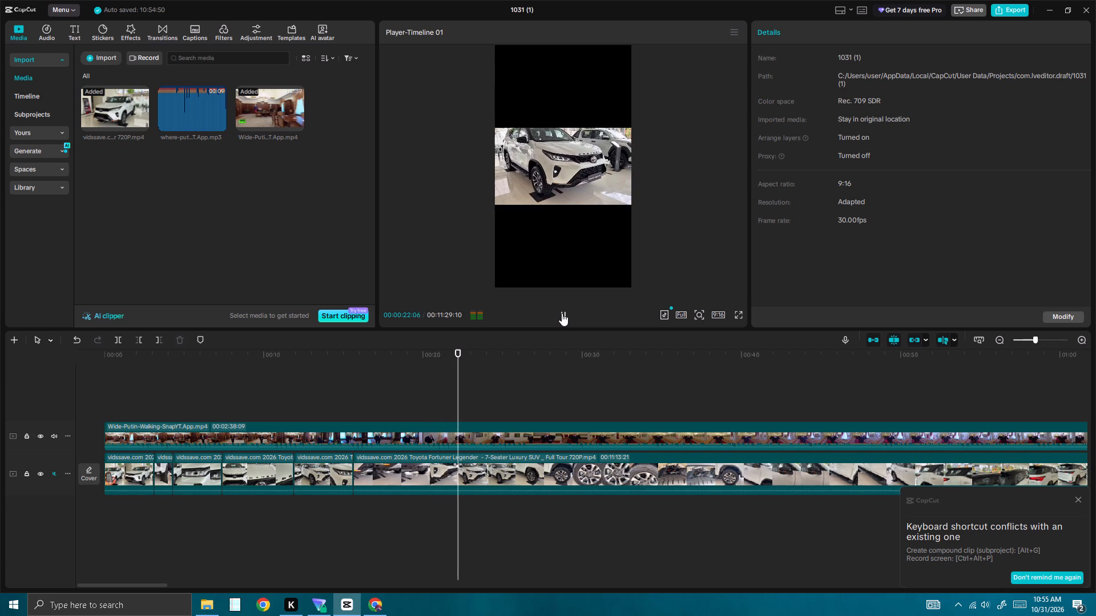
click(562, 313)
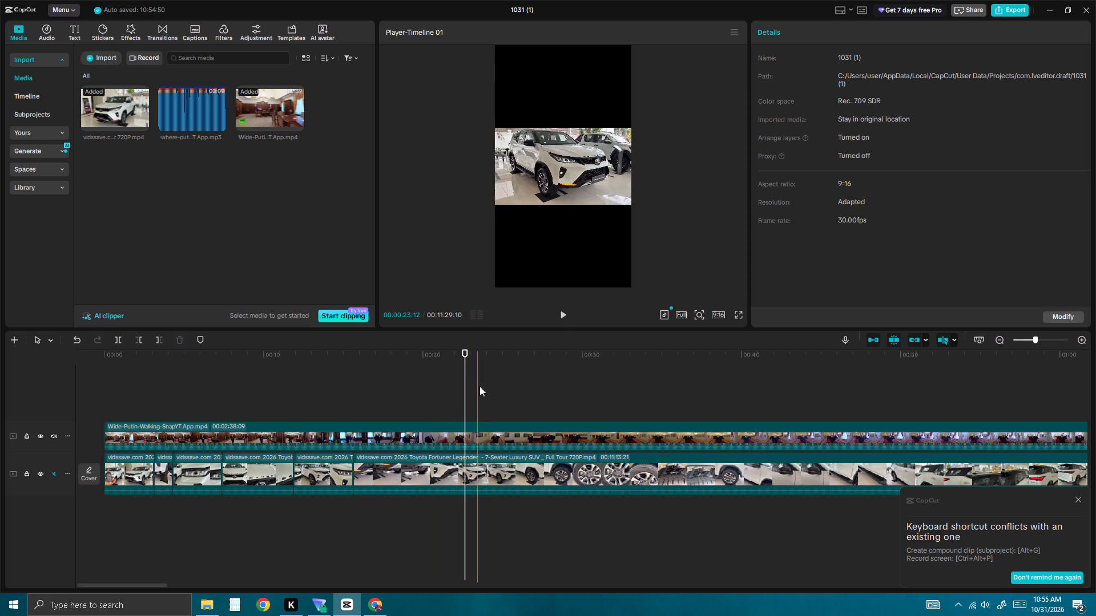
Play on to the wheel close-up near 00:00:30:05, and cut the Fortuner Legender section from about 00:00:15:19 up to it.
click(563, 319)
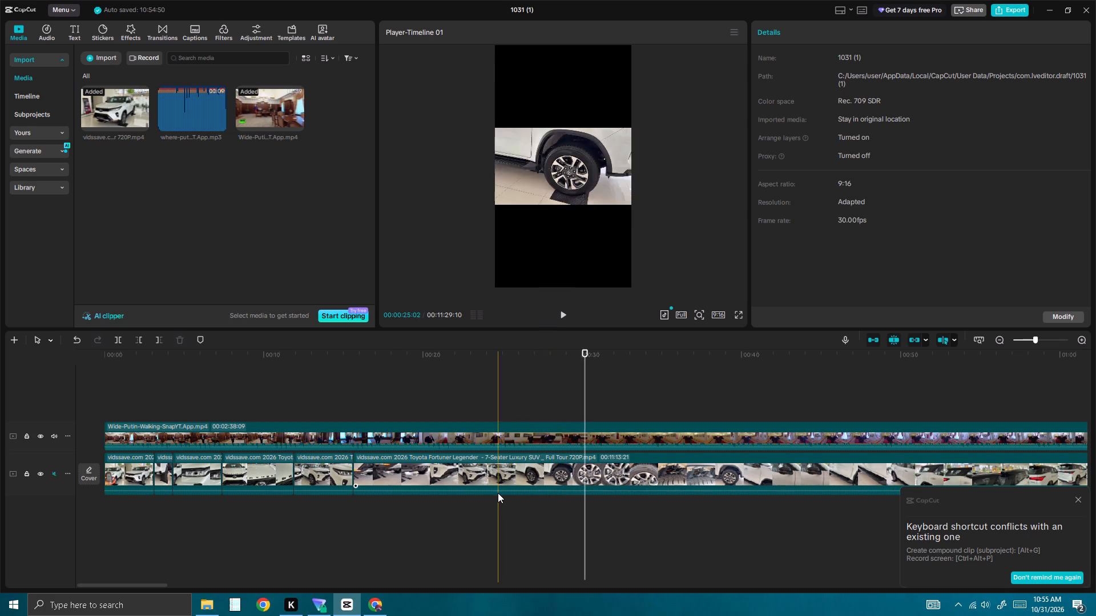
click(494, 469)
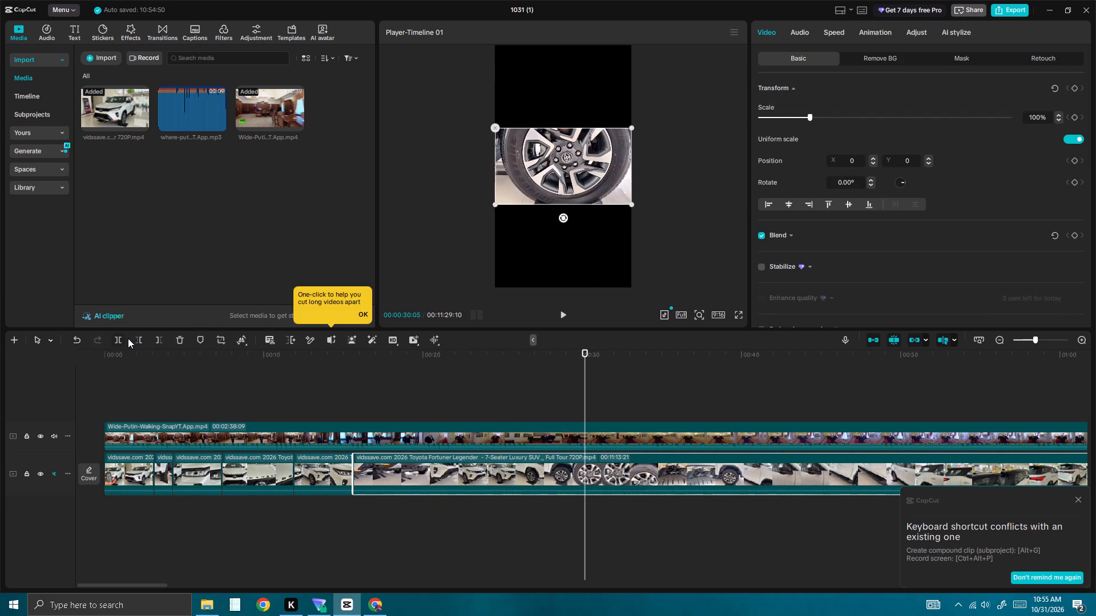
click(118, 339)
click(423, 476)
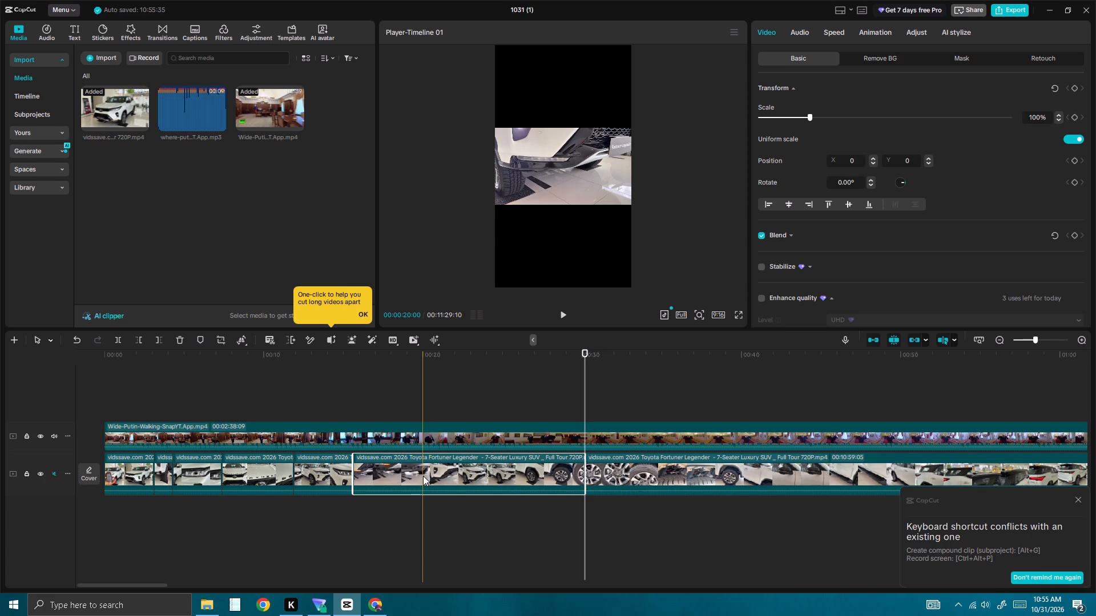
key(BackSpace)
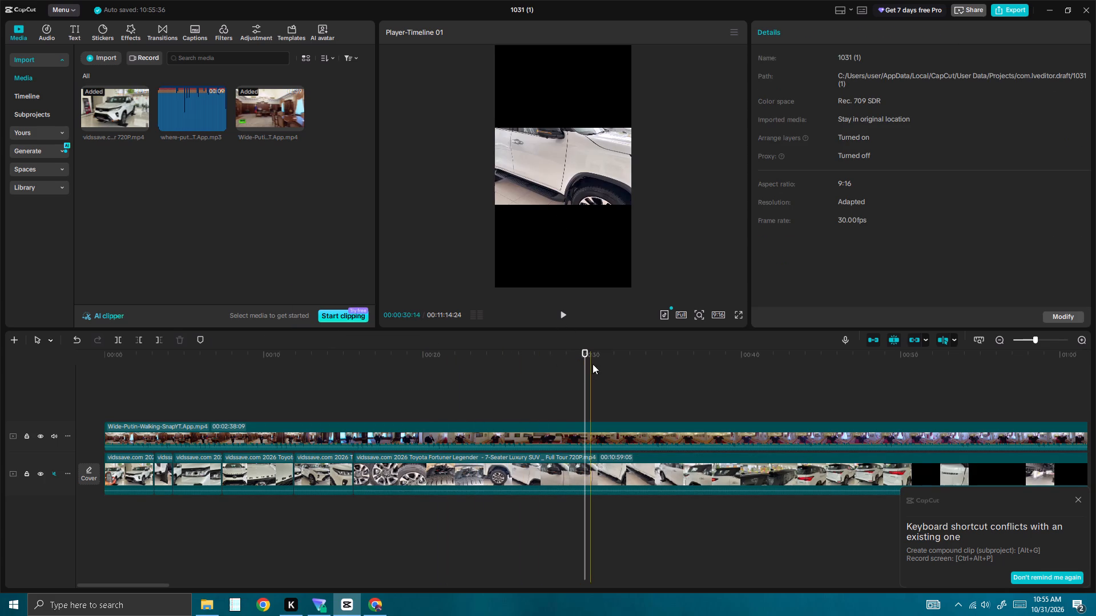
Play the edit from the start into the headlight shot near 00:00:14:24 to review the cuts.
drag(585, 357, 190, 375)
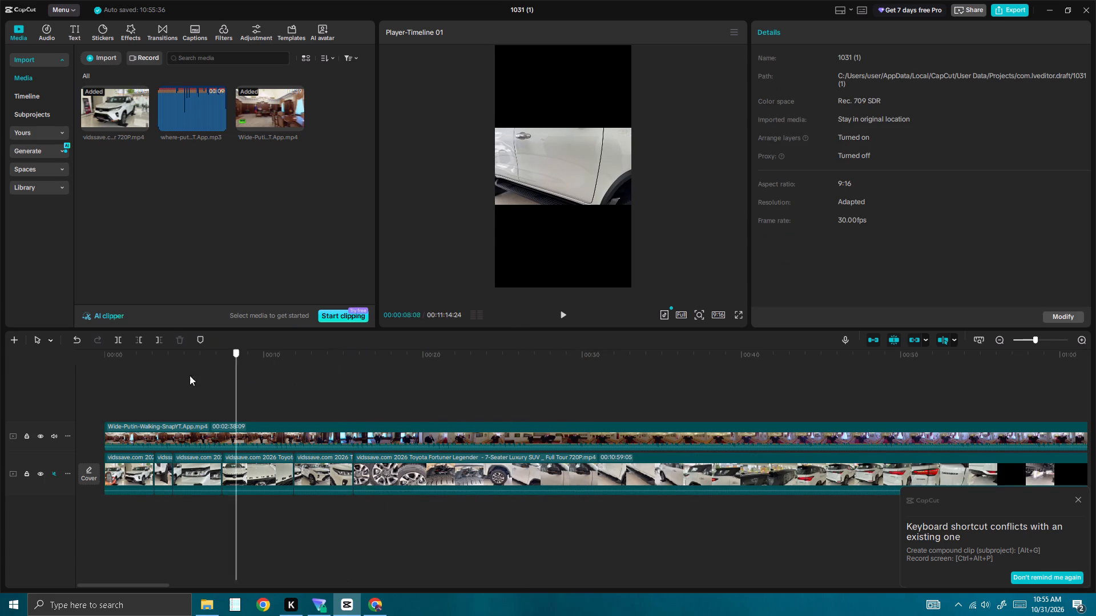
drag(190, 375, 62, 379)
click(563, 317)
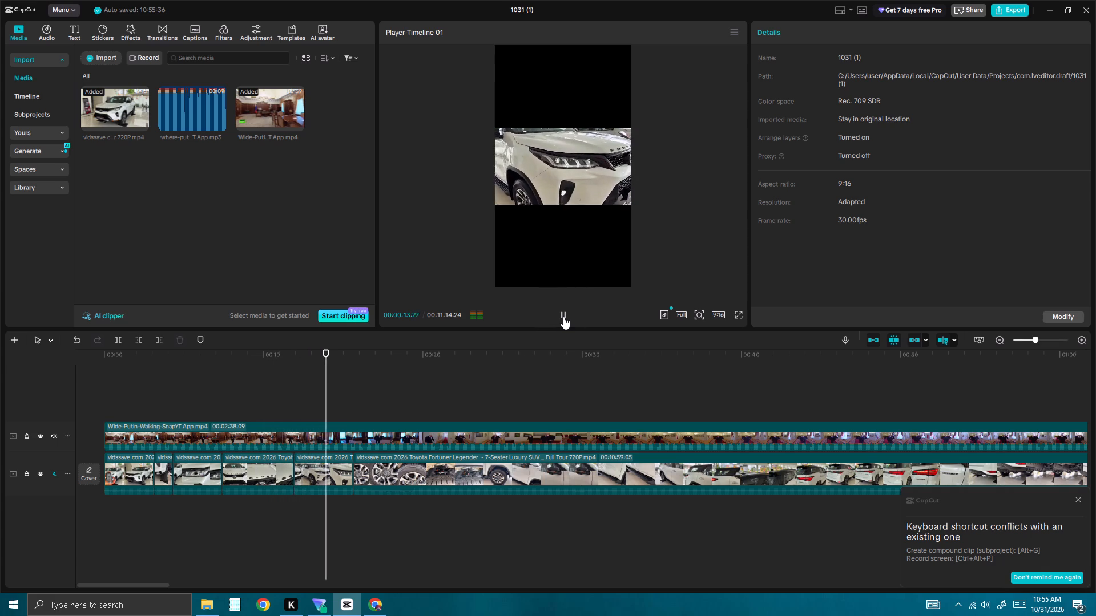
click(563, 317)
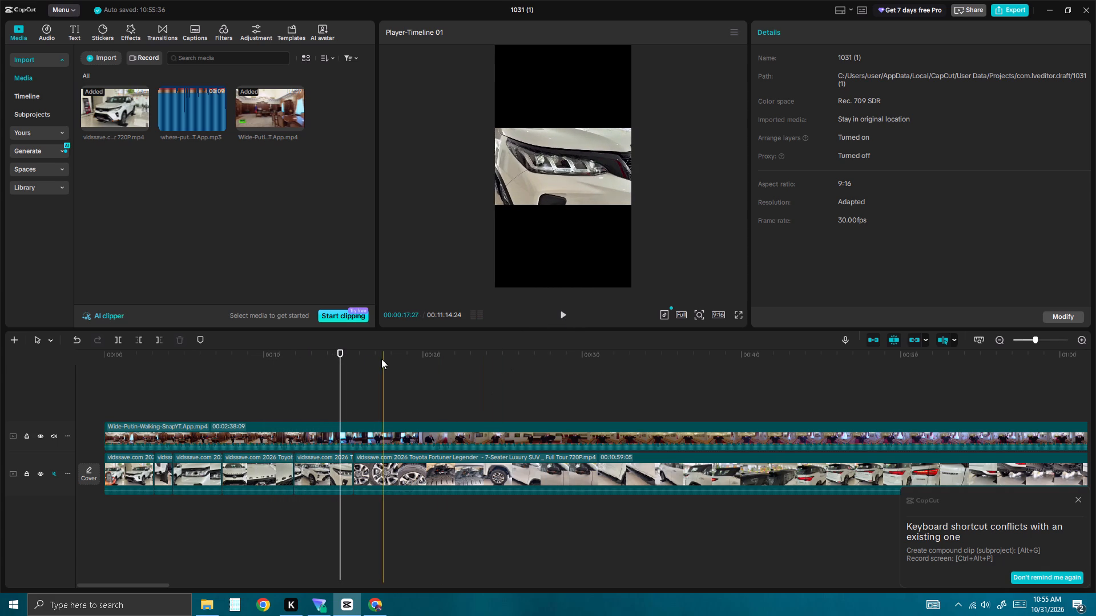
Find the rear taillight view at 00:00:43:12, and cut the Fortuner Legender section from about 00:00:15:19 up to it.
drag(339, 351, 409, 346)
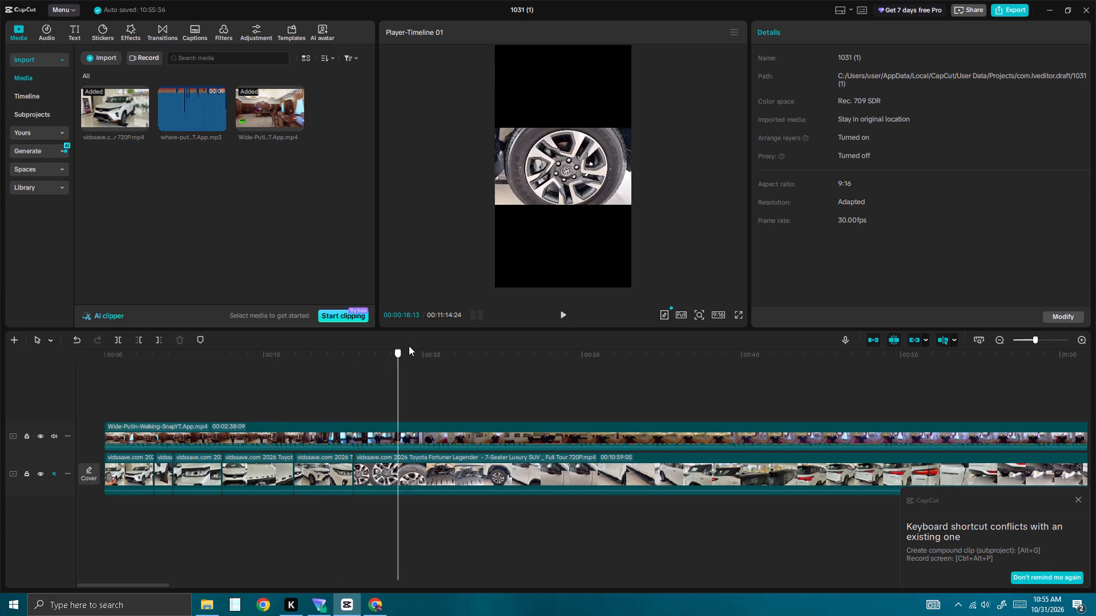
drag(409, 346, 625, 342)
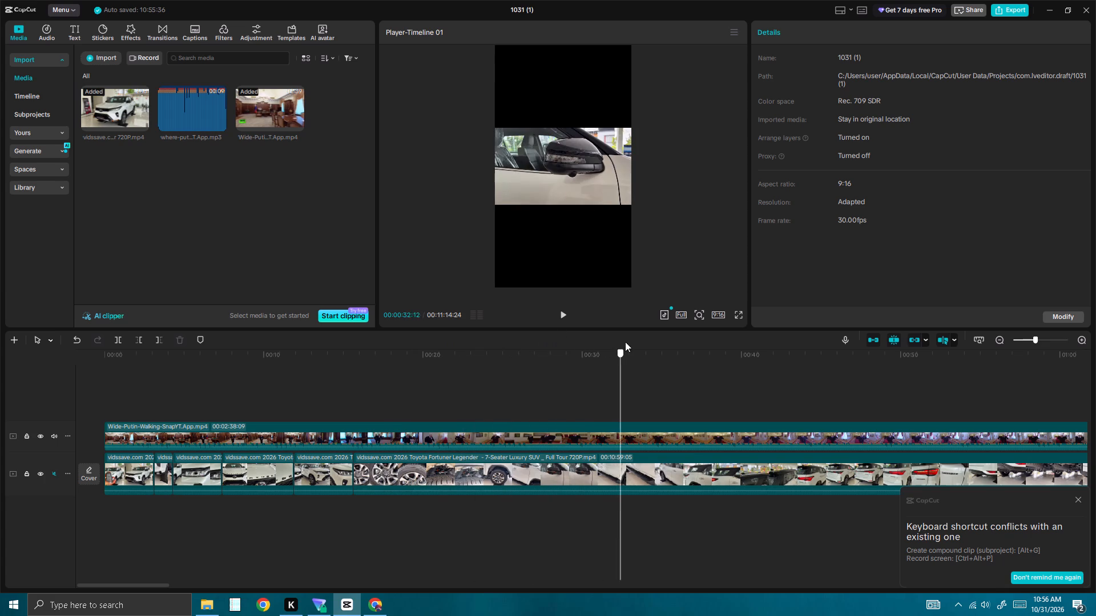
drag(625, 342, 750, 335)
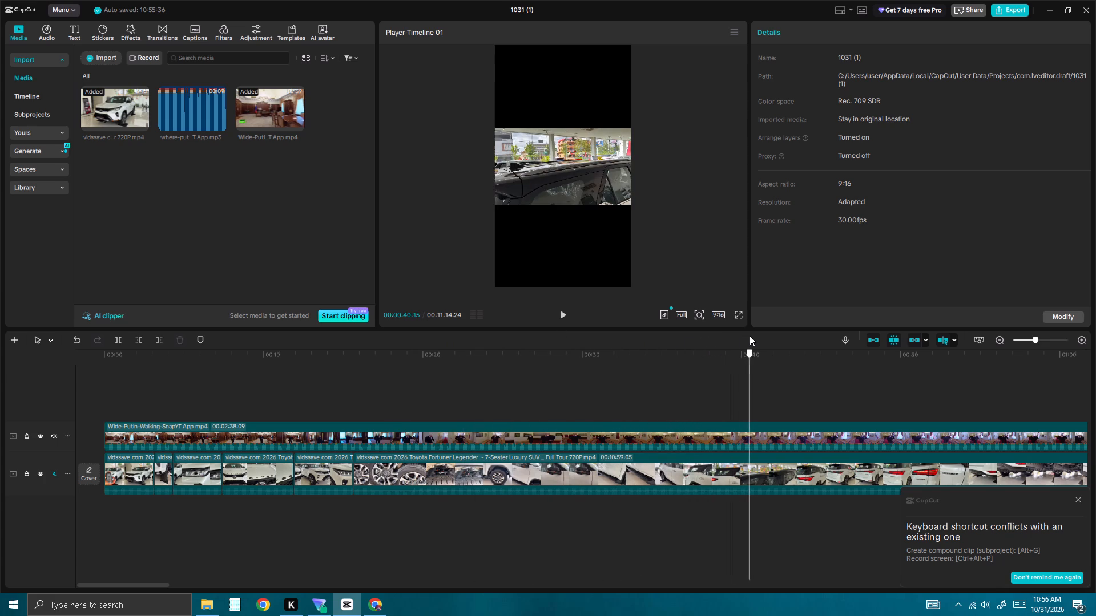
drag(750, 335, 796, 335)
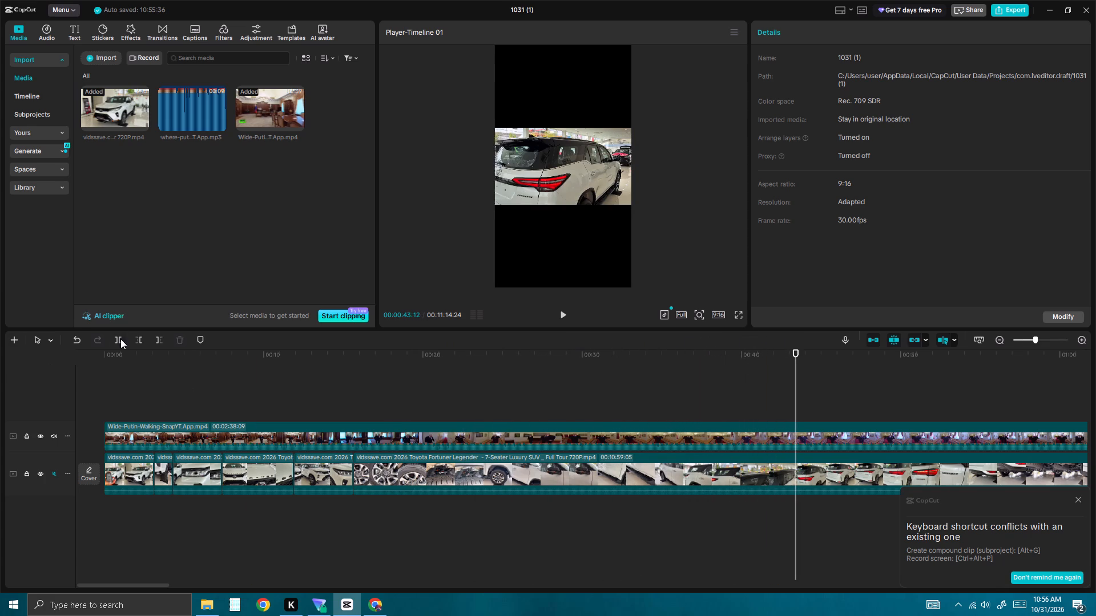
click(120, 339)
click(465, 476)
key(BackSpace)
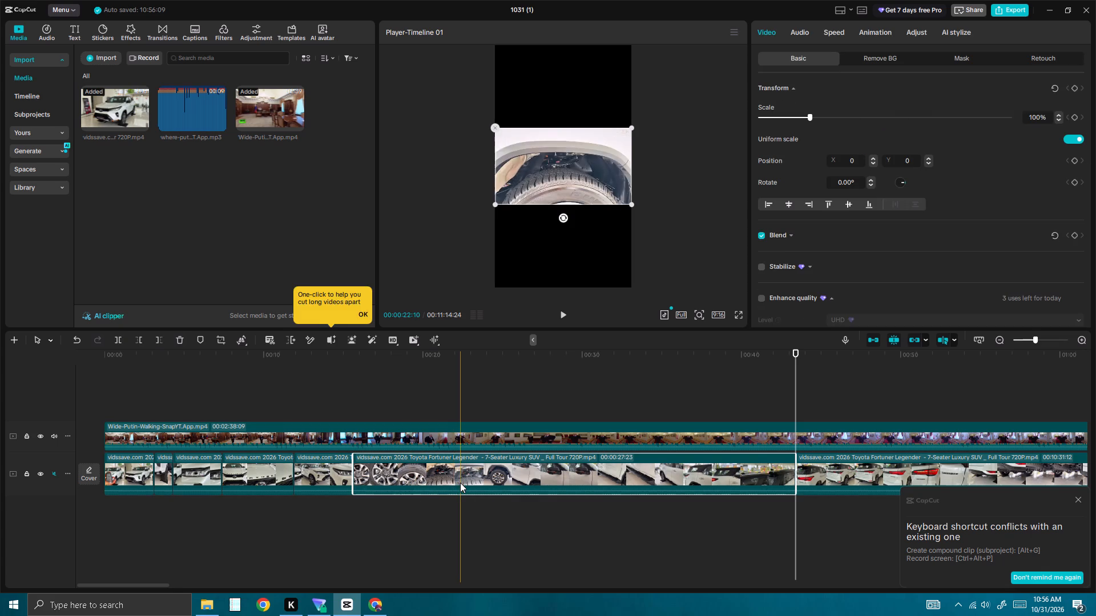
Place the playhead at 00:00:16:13, just inside the rear-view Fortuner clip, and dismiss the tip about cutting long videos apart.
click(366, 461)
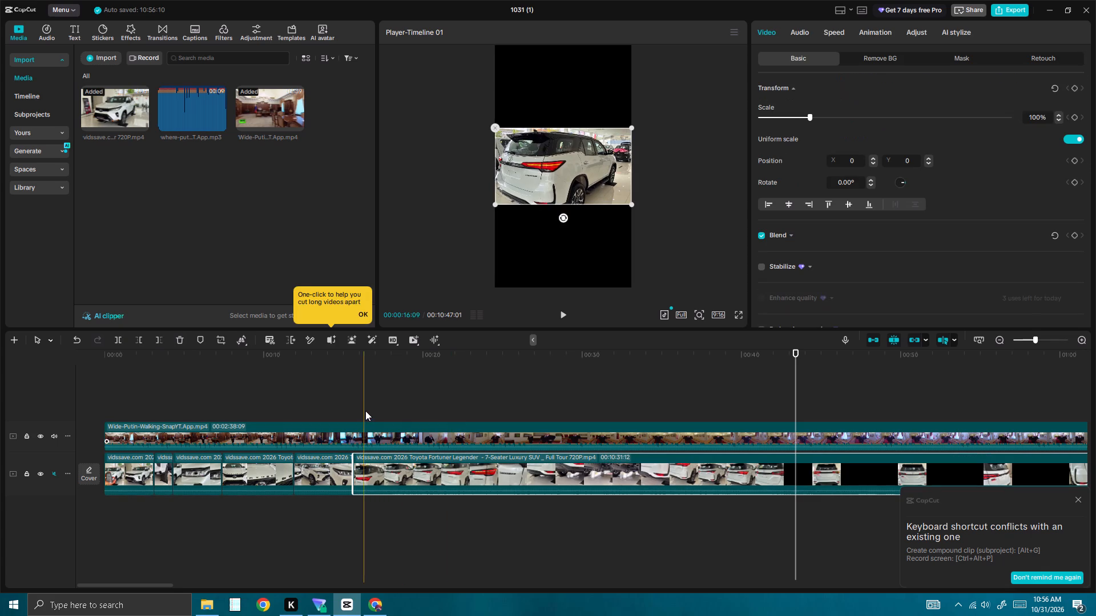
click(366, 404)
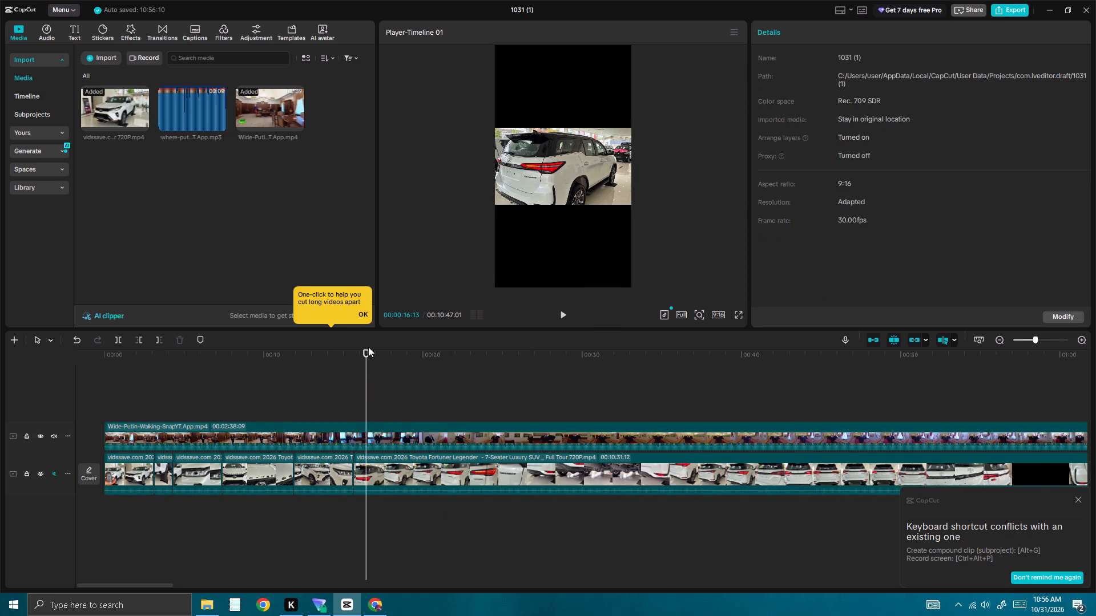
click(364, 315)
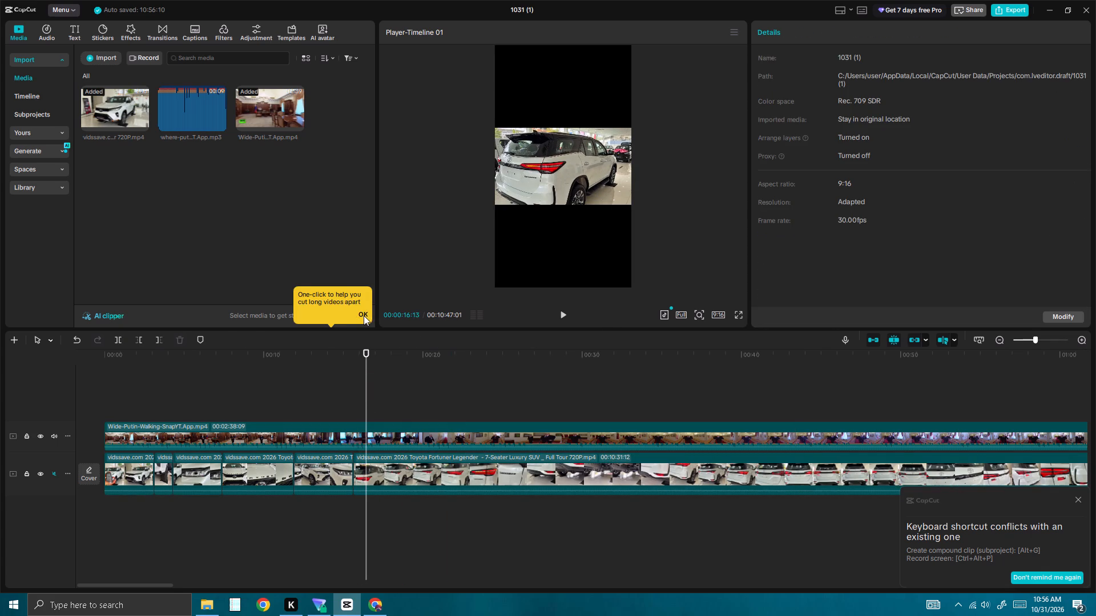
Switch to Proton VPN.
click(306, 607)
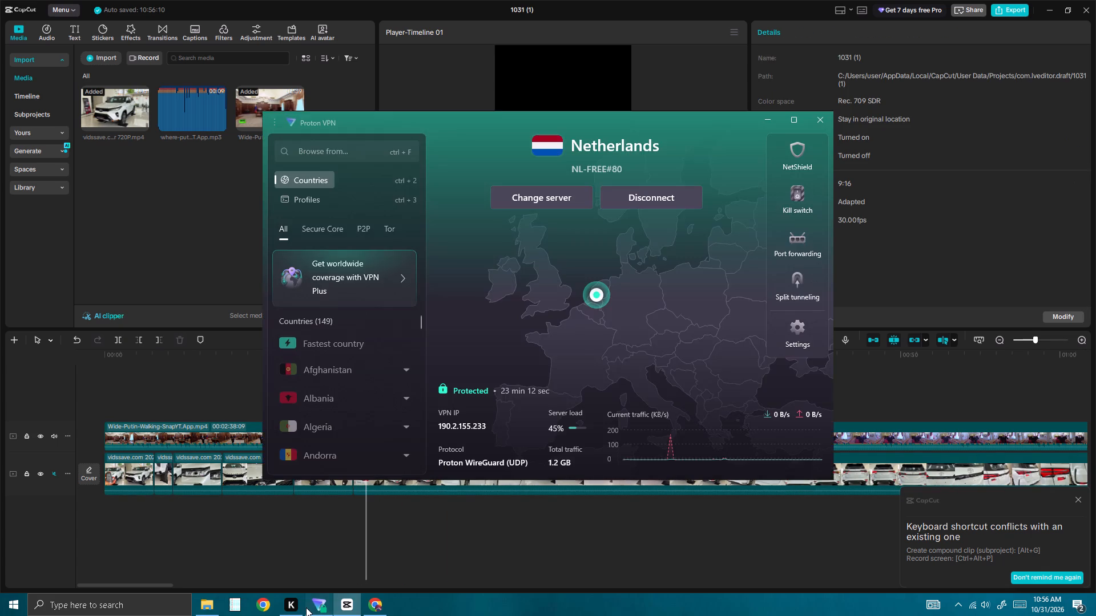
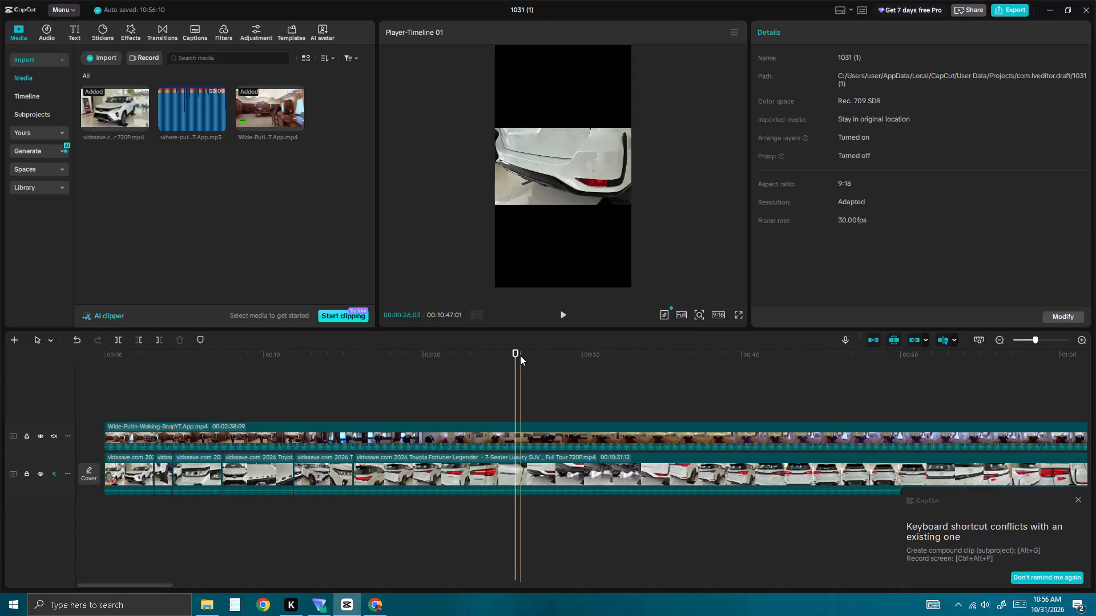
Play the edit from the start and move the fifth clip, the headlight shot, ahead of the Fortuner hood-lettering clip.
drag(517, 355, 296, 408)
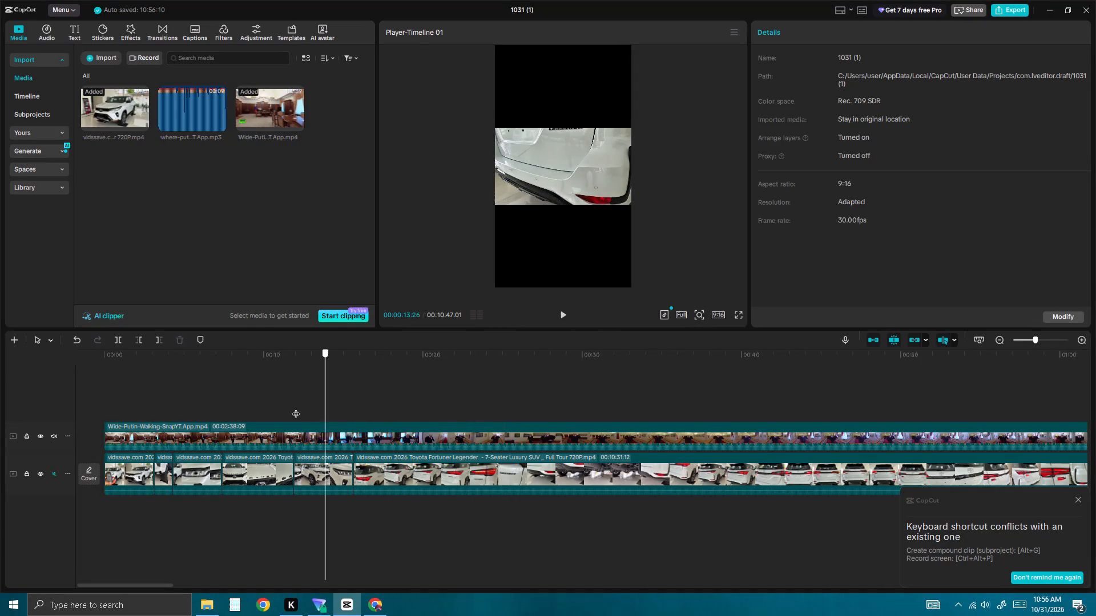
drag(296, 408, 0, 419)
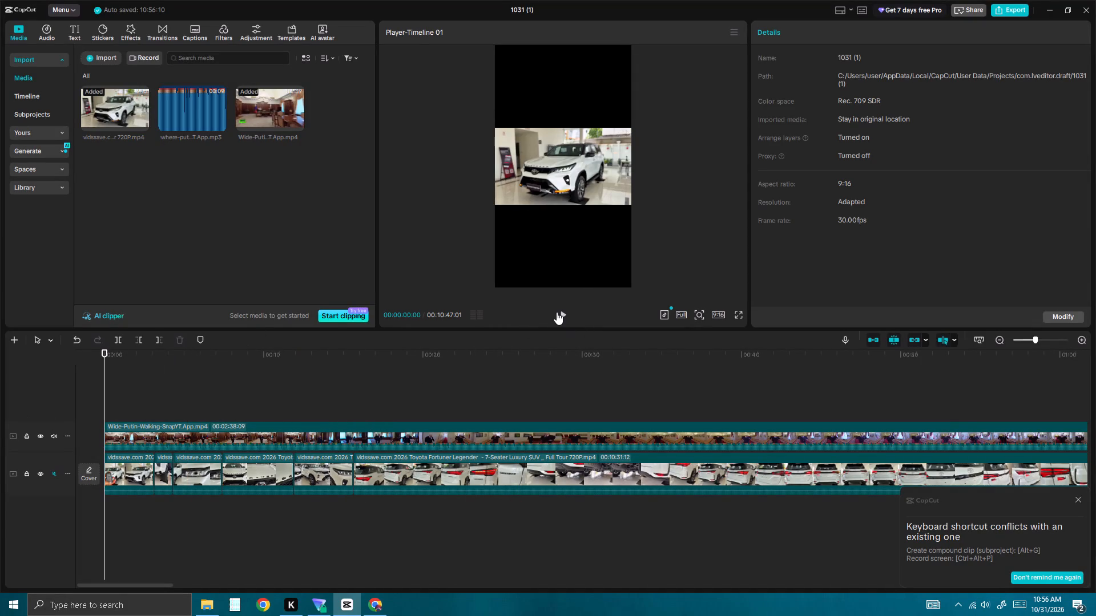
click(561, 316)
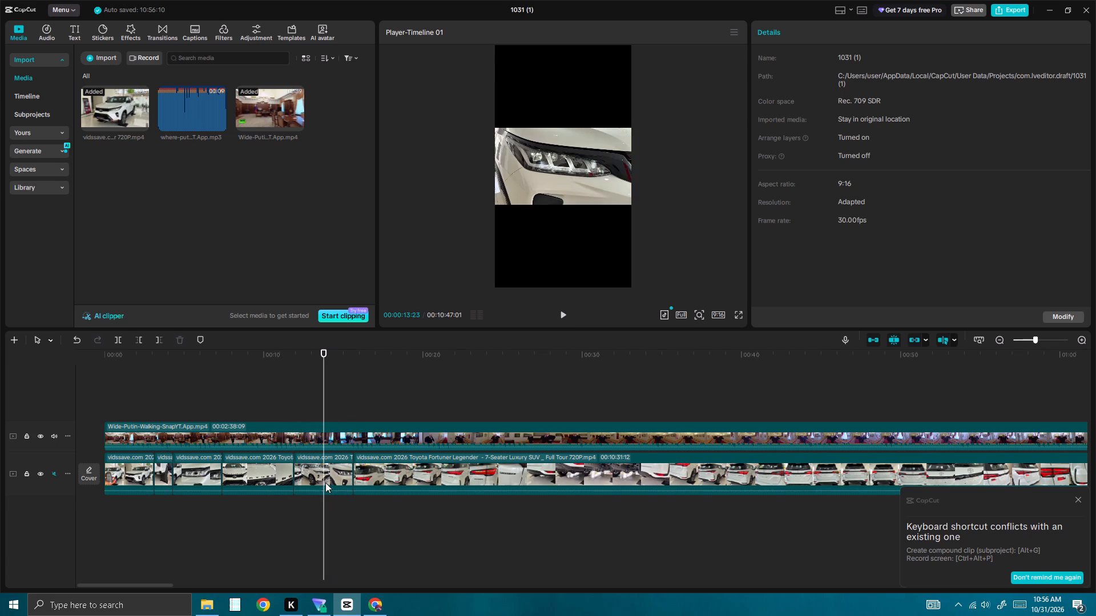
drag(321, 478, 234, 481)
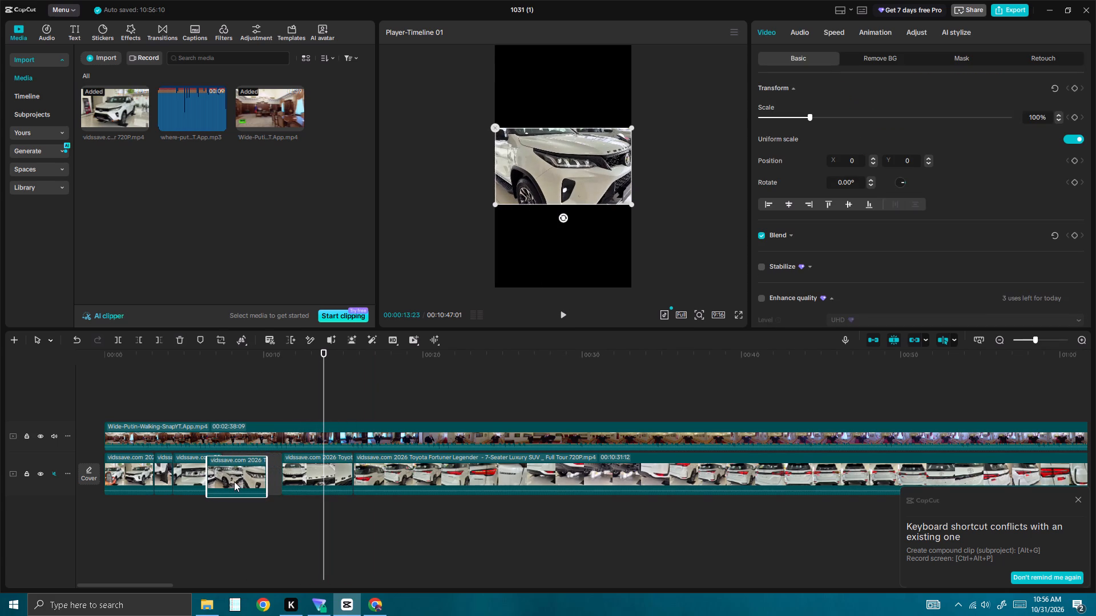
drag(234, 481, 249, 477)
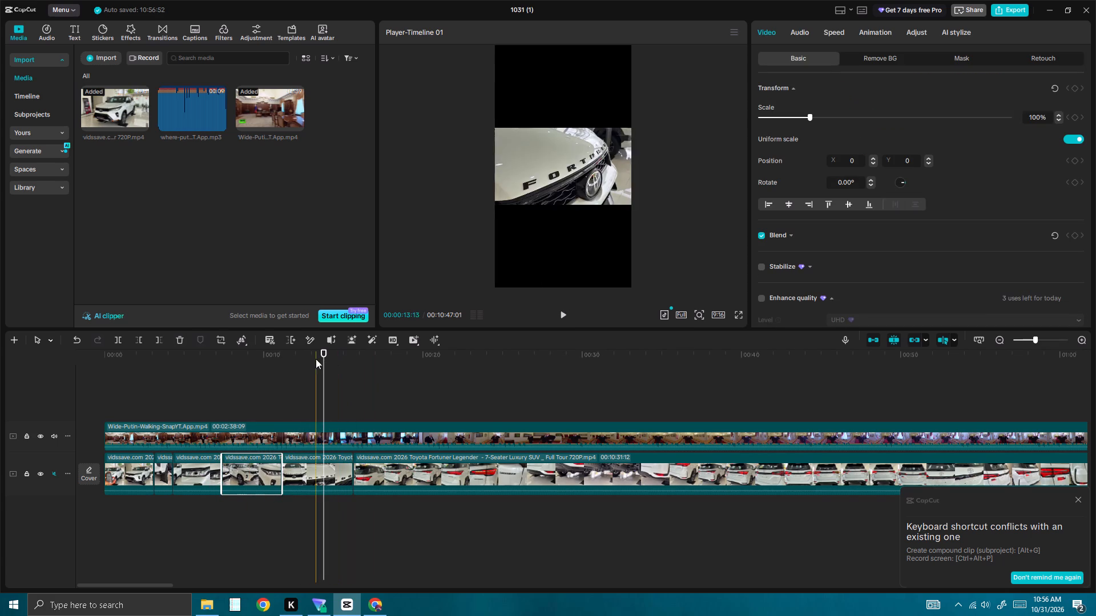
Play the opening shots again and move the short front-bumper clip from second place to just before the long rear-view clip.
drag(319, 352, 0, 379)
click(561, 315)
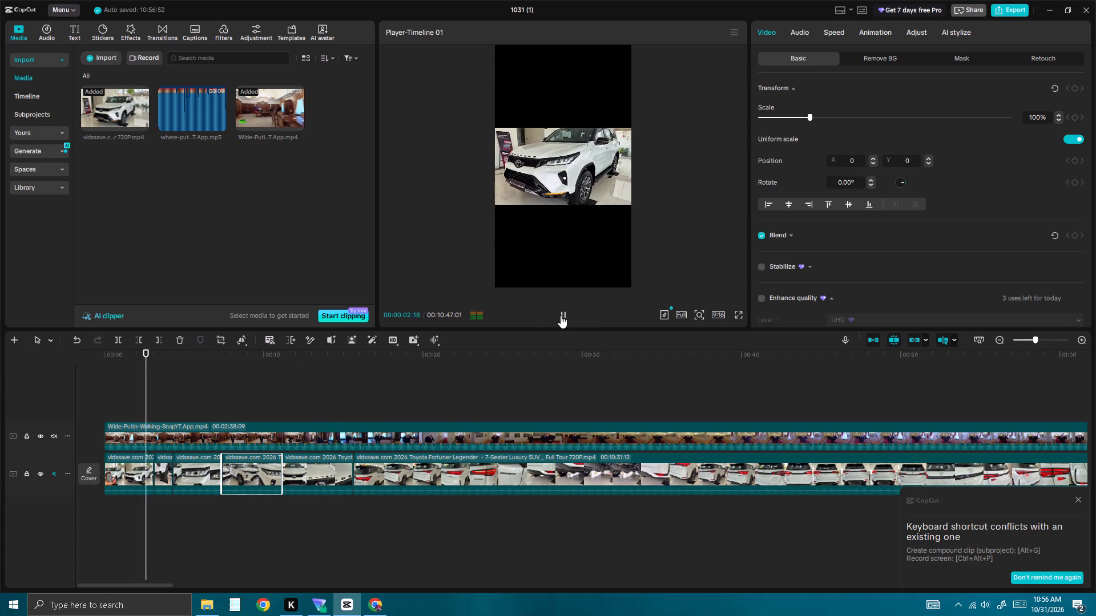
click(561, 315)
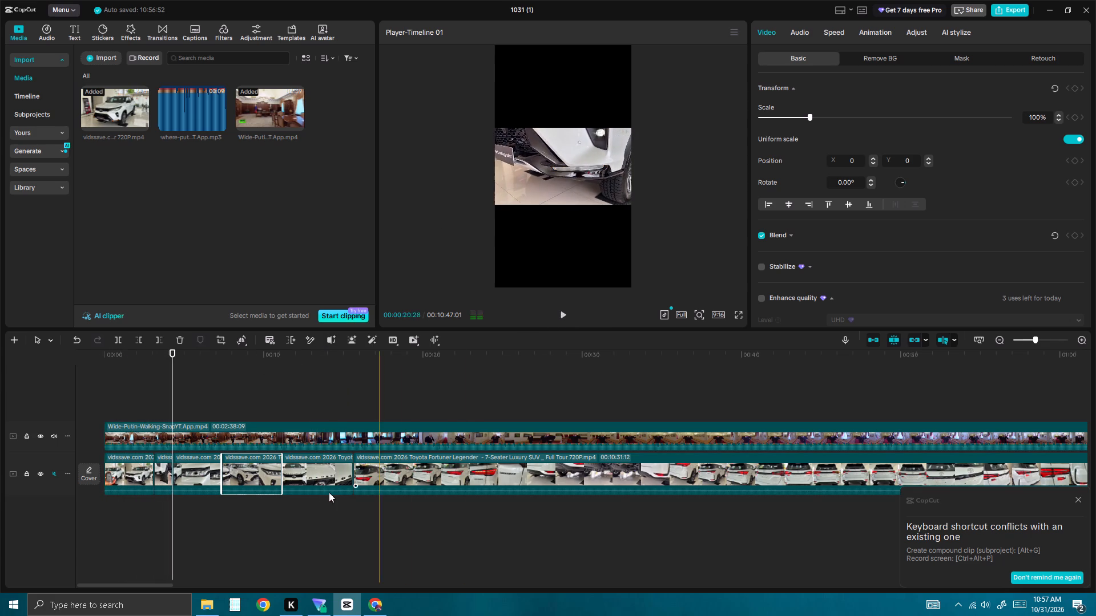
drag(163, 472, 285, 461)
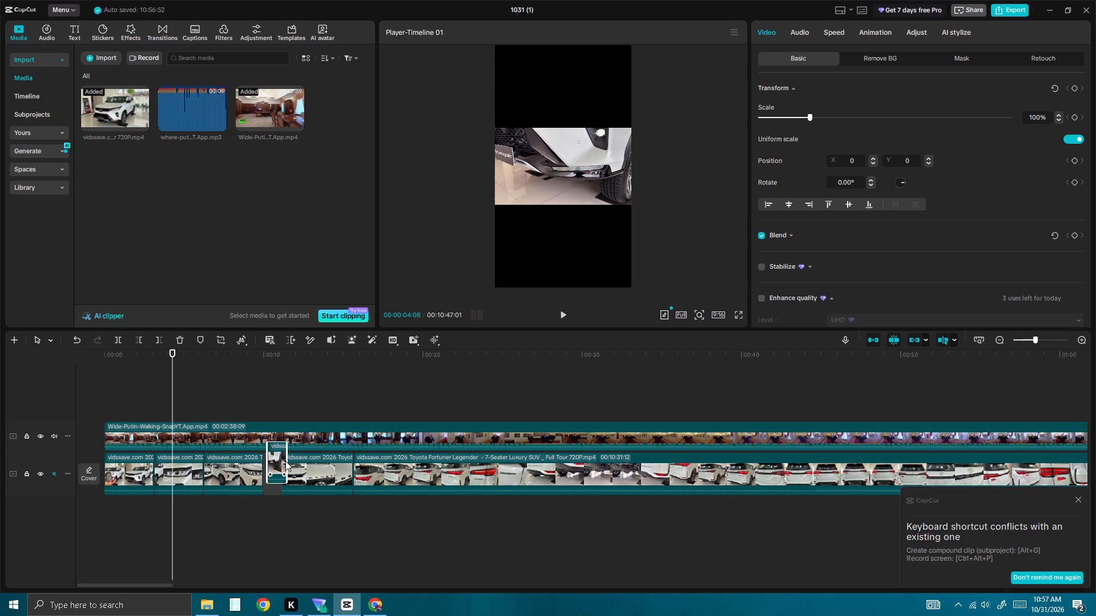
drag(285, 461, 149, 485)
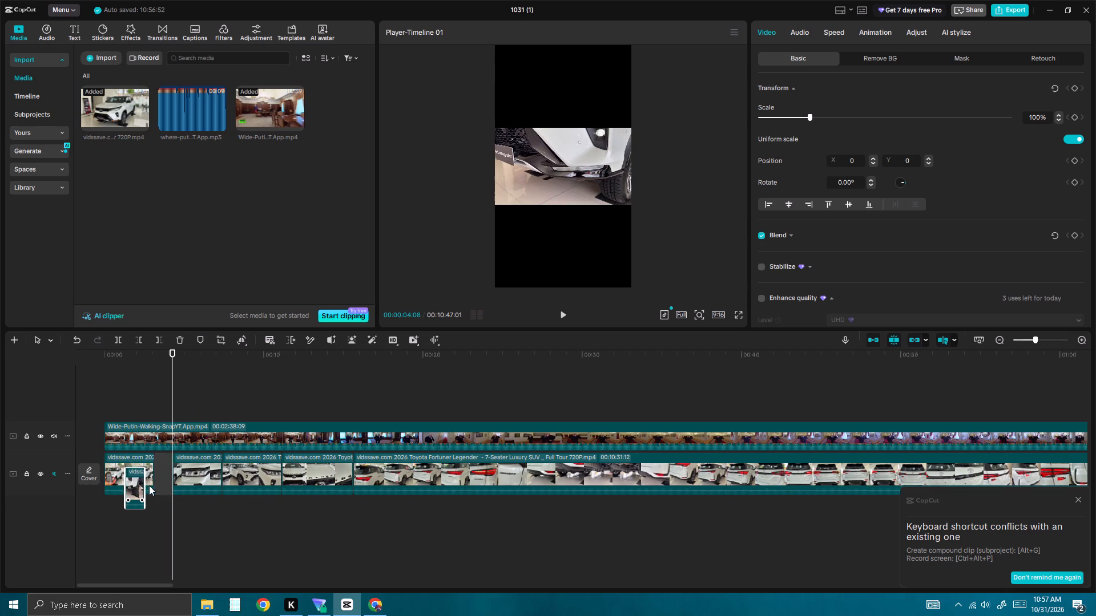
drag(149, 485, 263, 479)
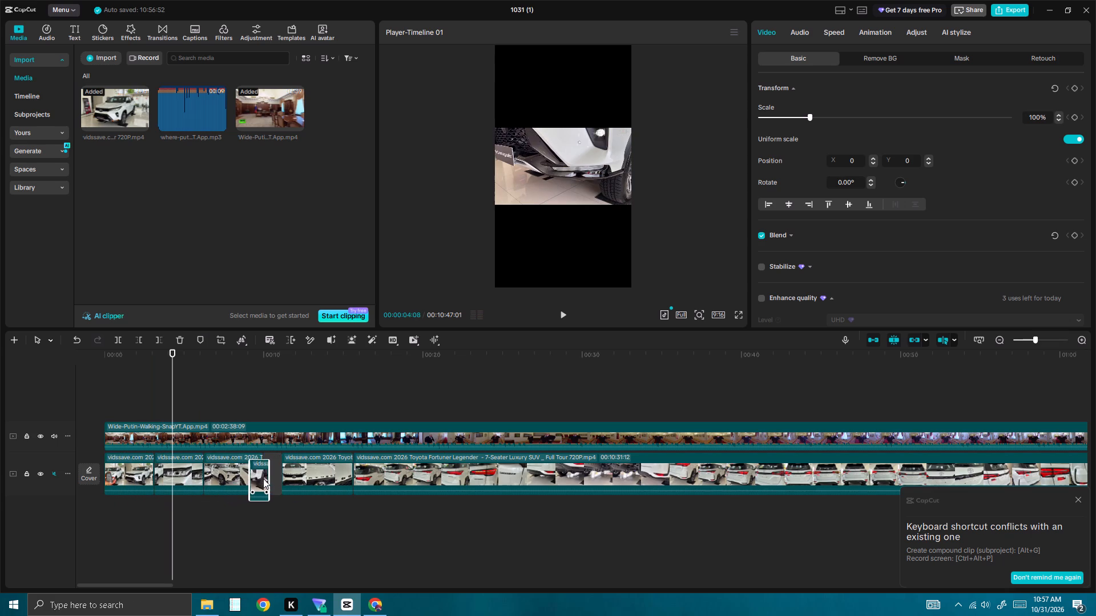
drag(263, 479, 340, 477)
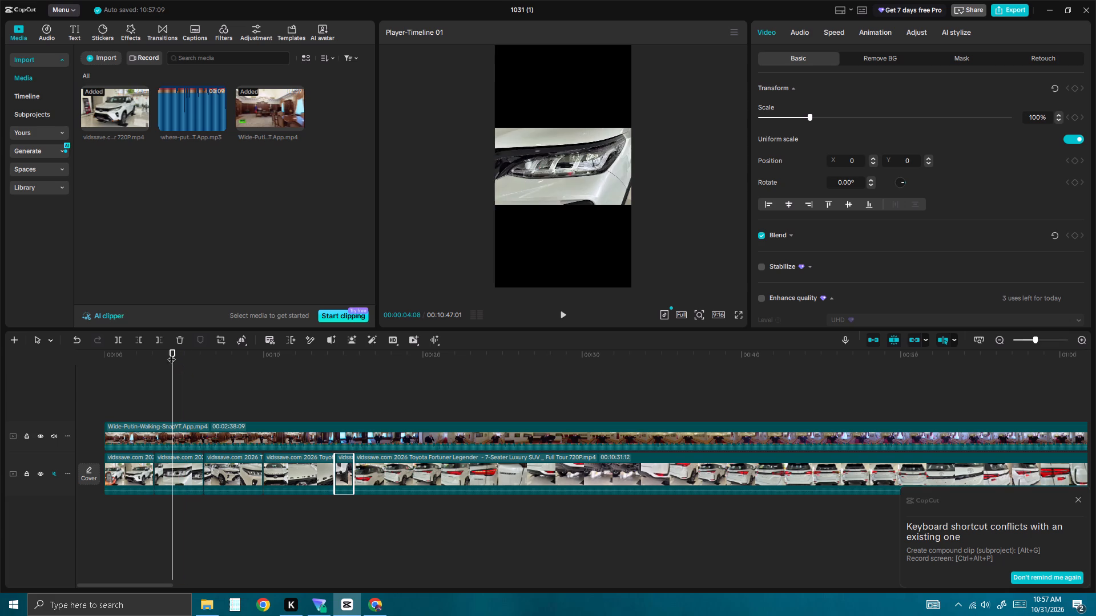
Play the reordered shots from the start and delete the short front-bumper clip before the rear-view footage.
drag(171, 353, 0, 379)
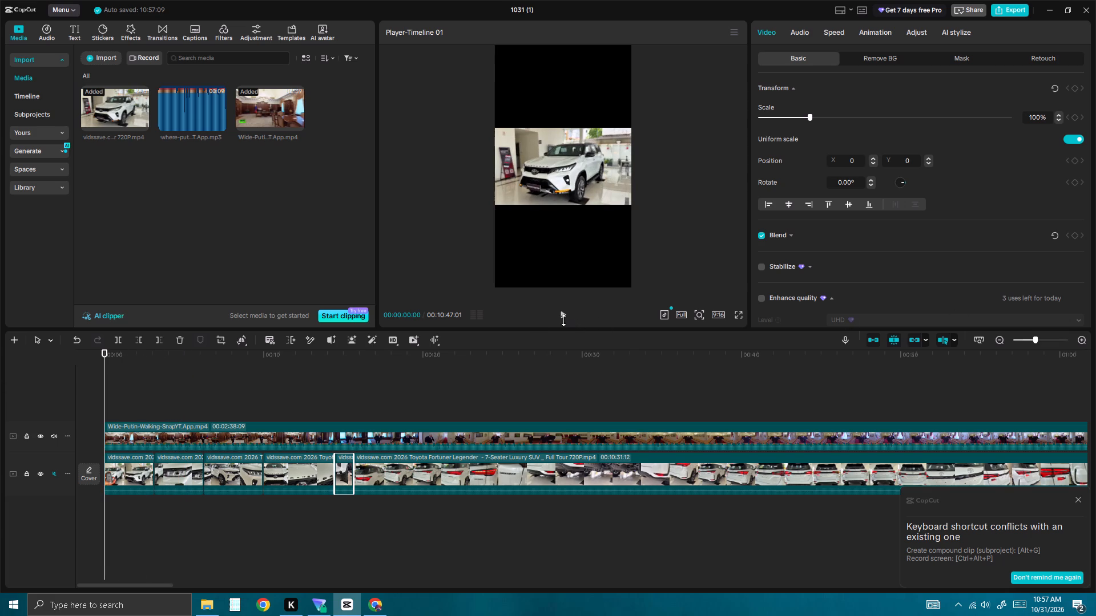
click(563, 320)
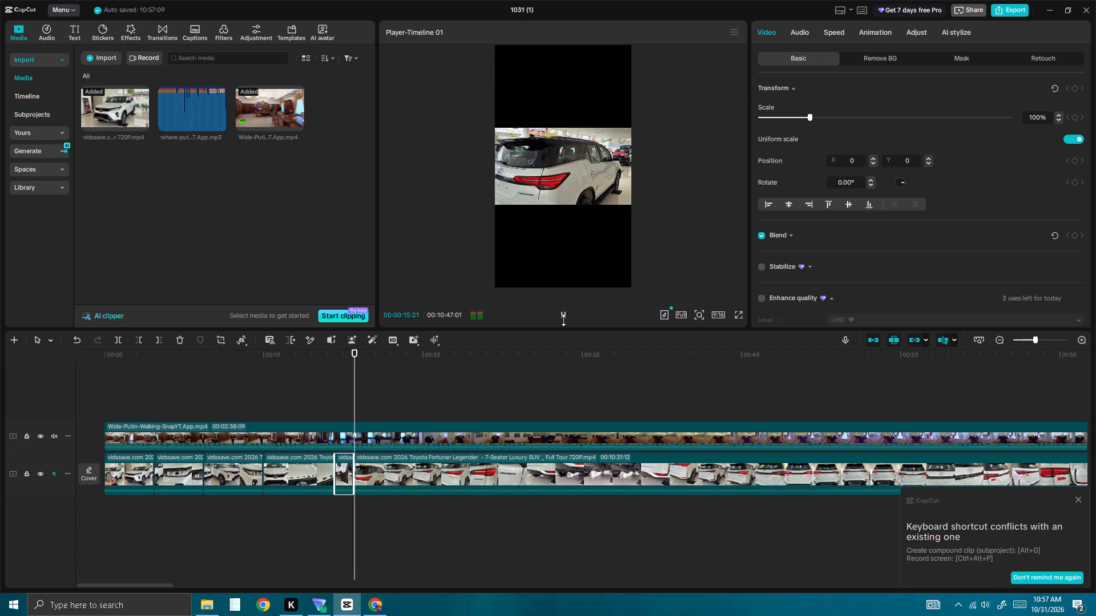
click(563, 320)
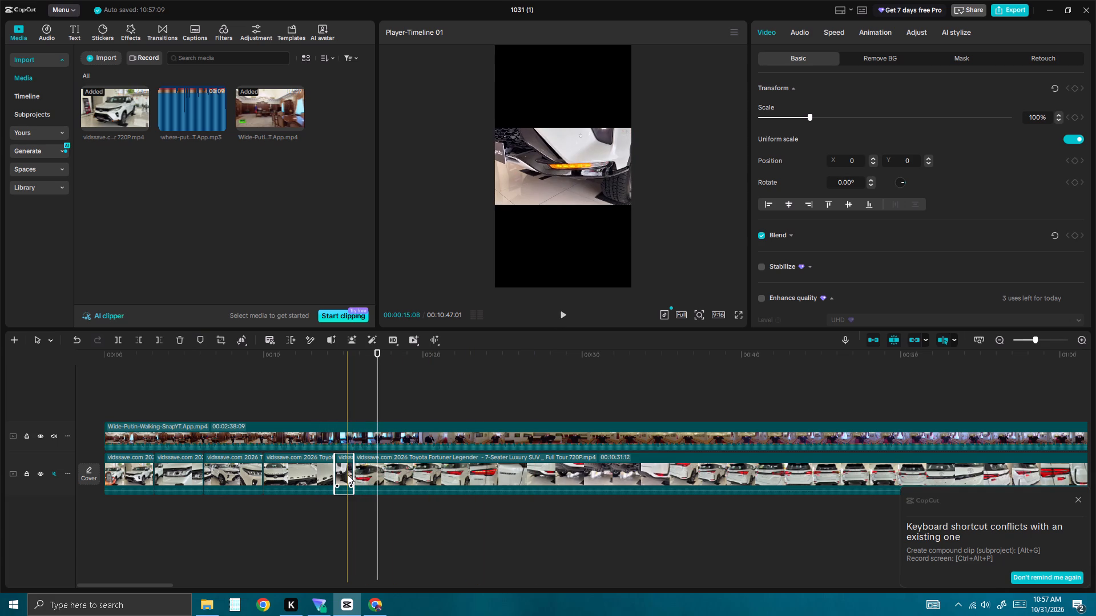
key(BackSpace)
Isolate the taillight and Legender badge shot by splitting the Fortuner footage at 00:00:20:01 and about 00:00:23:25.
drag(374, 350, 374, 350)
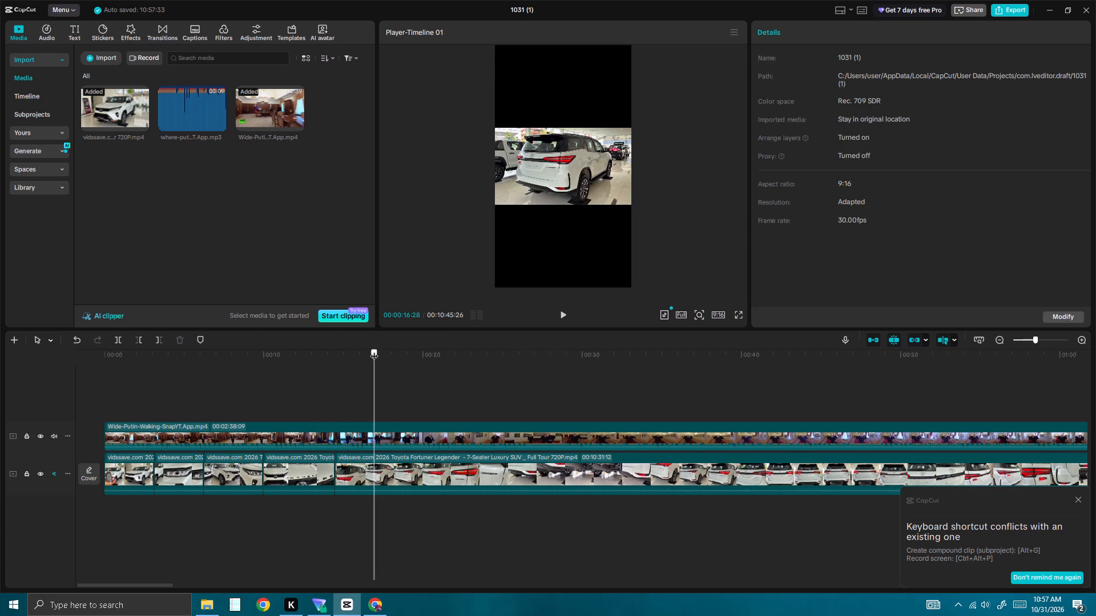
drag(374, 350, 333, 356)
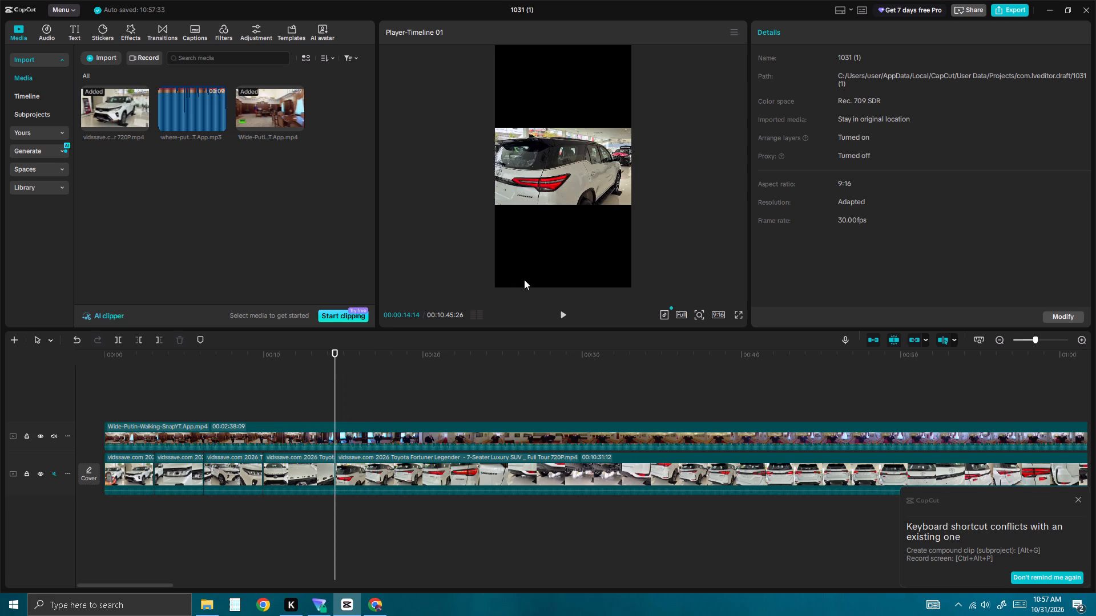
click(564, 315)
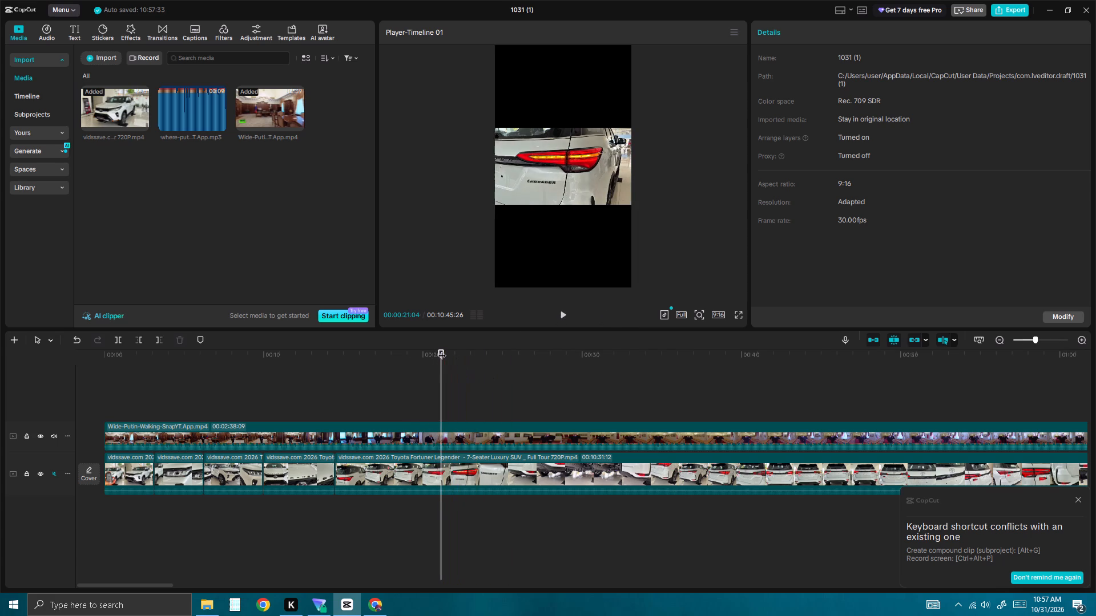
drag(442, 350, 424, 350)
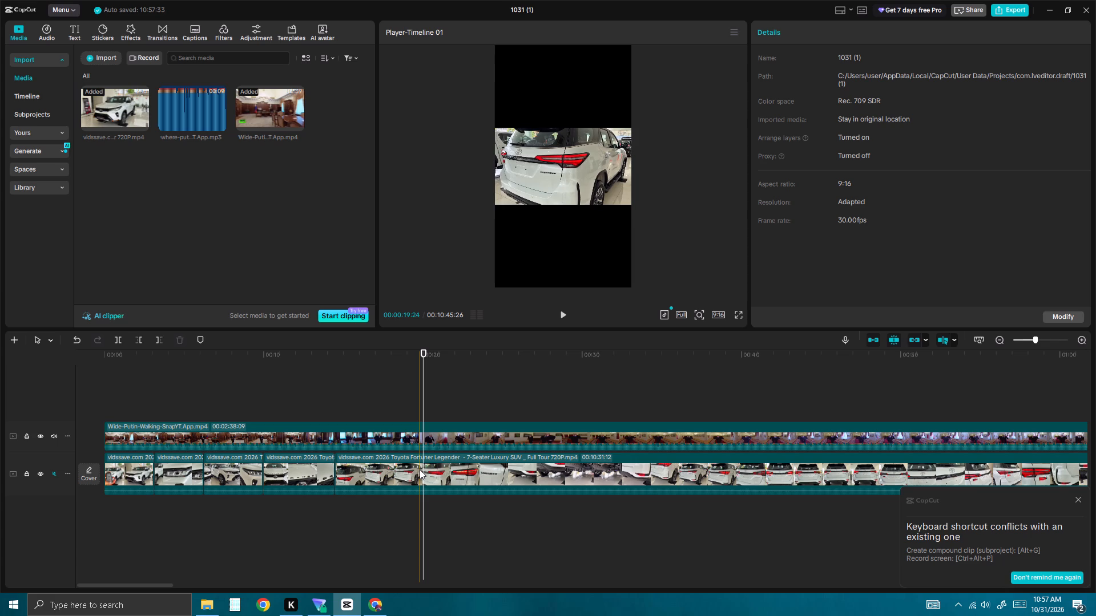
click(118, 338)
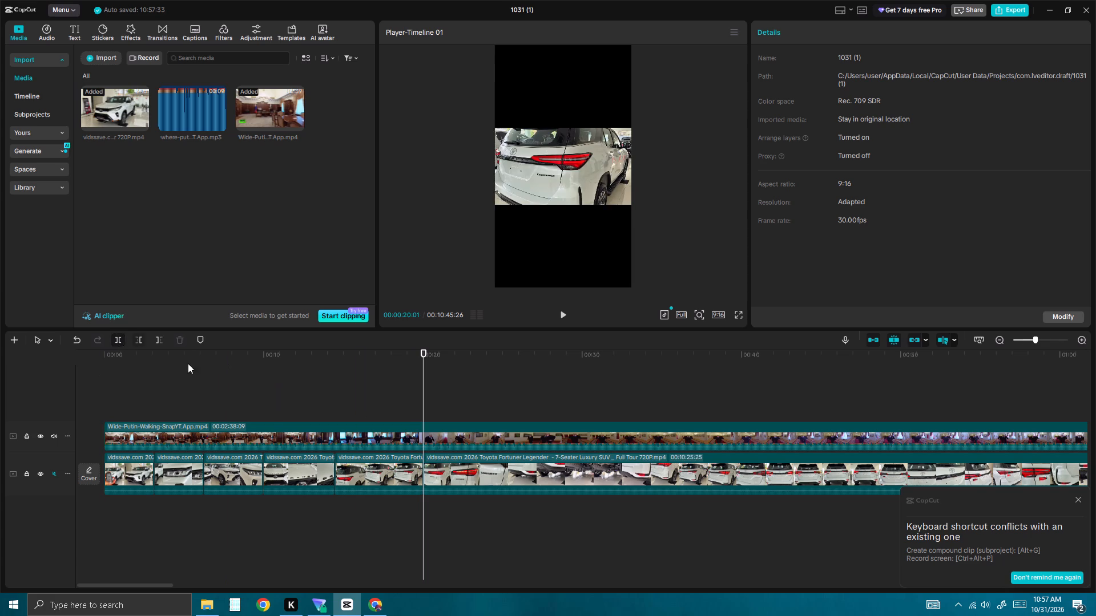
drag(423, 354, 445, 363)
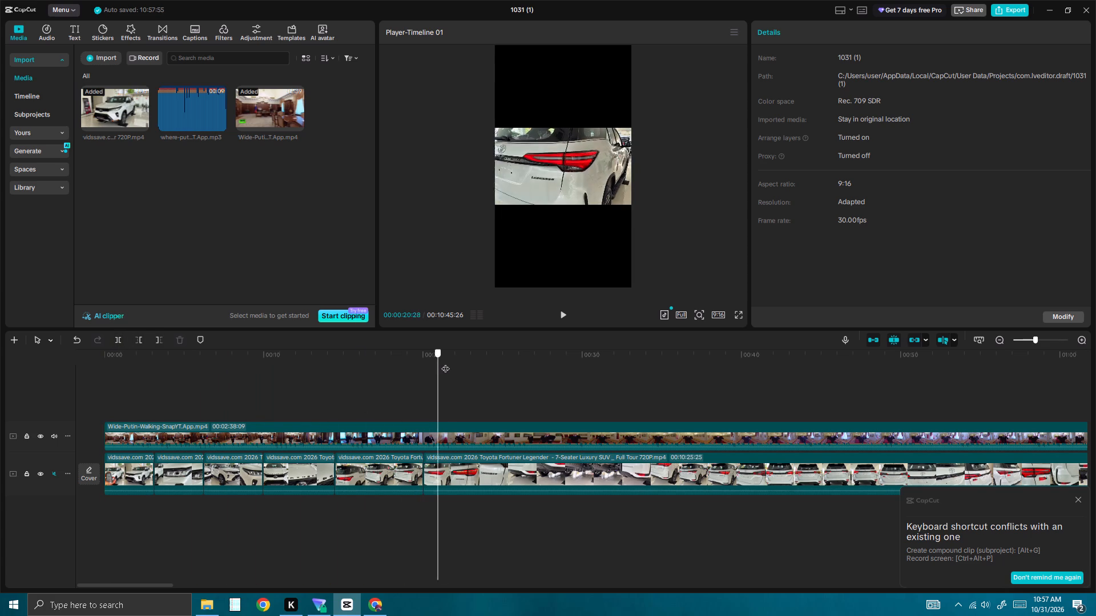
drag(445, 363, 484, 367)
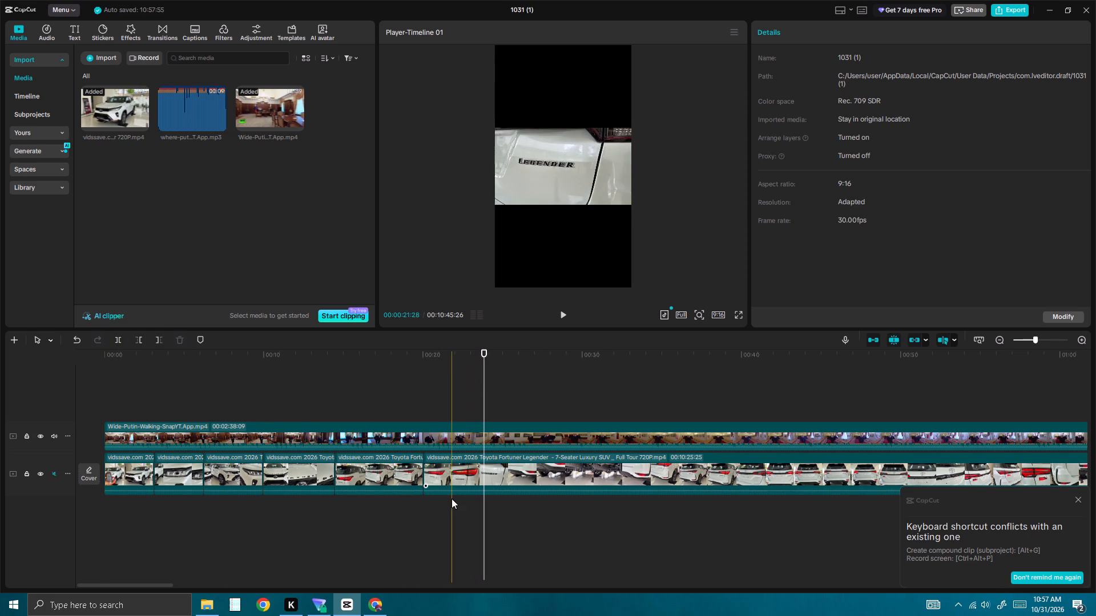
click(457, 484)
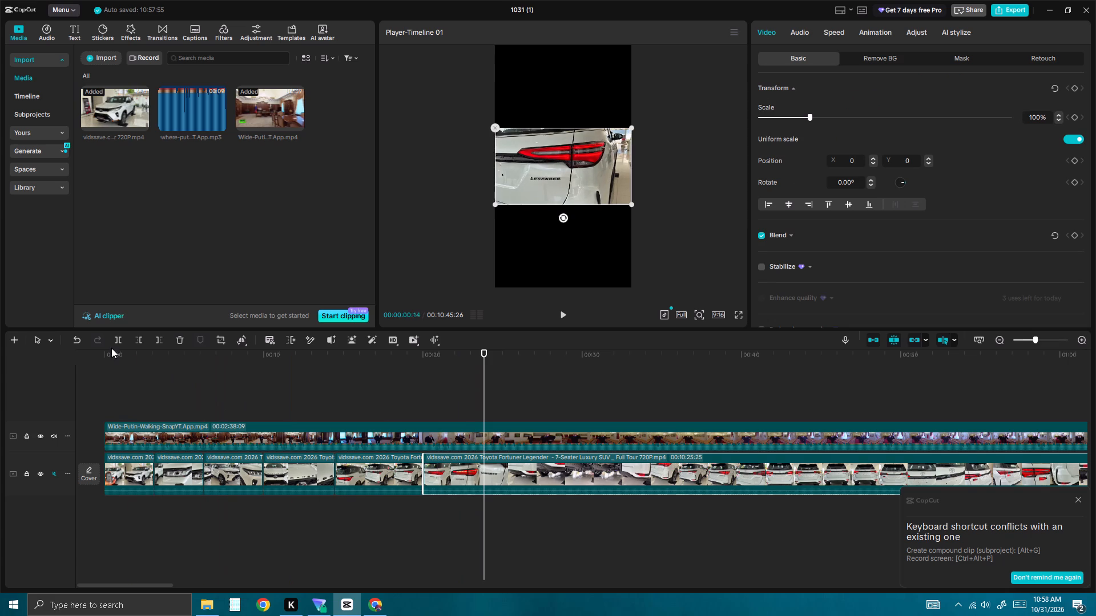
click(119, 335)
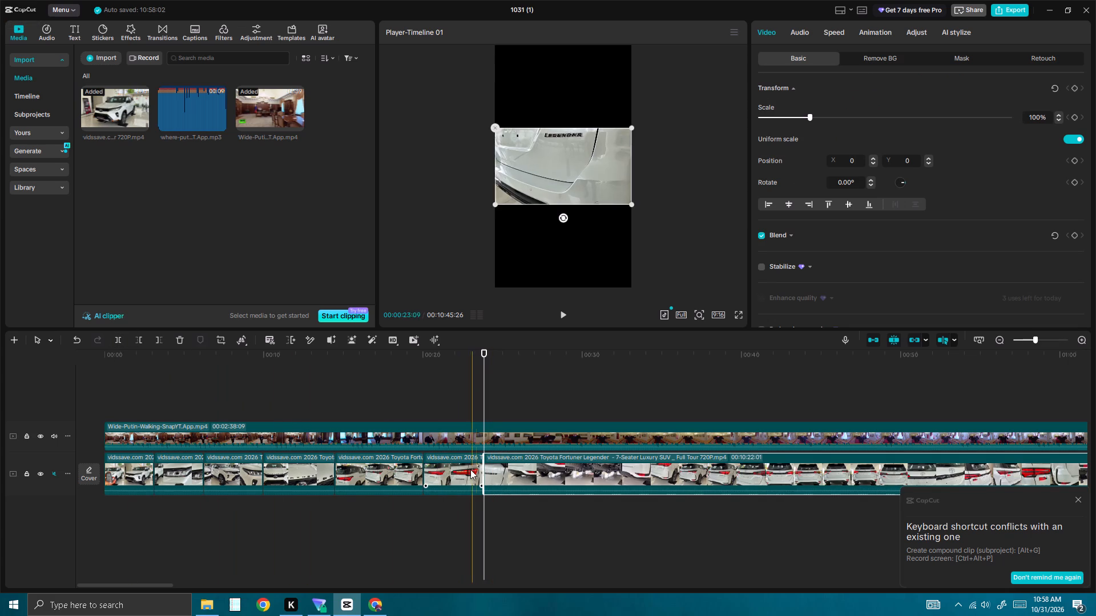
Move the isolated taillight and Legender badge clip ahead of the wide rear-view clip, directly after the hood-lettering clip.
drag(465, 471, 371, 475)
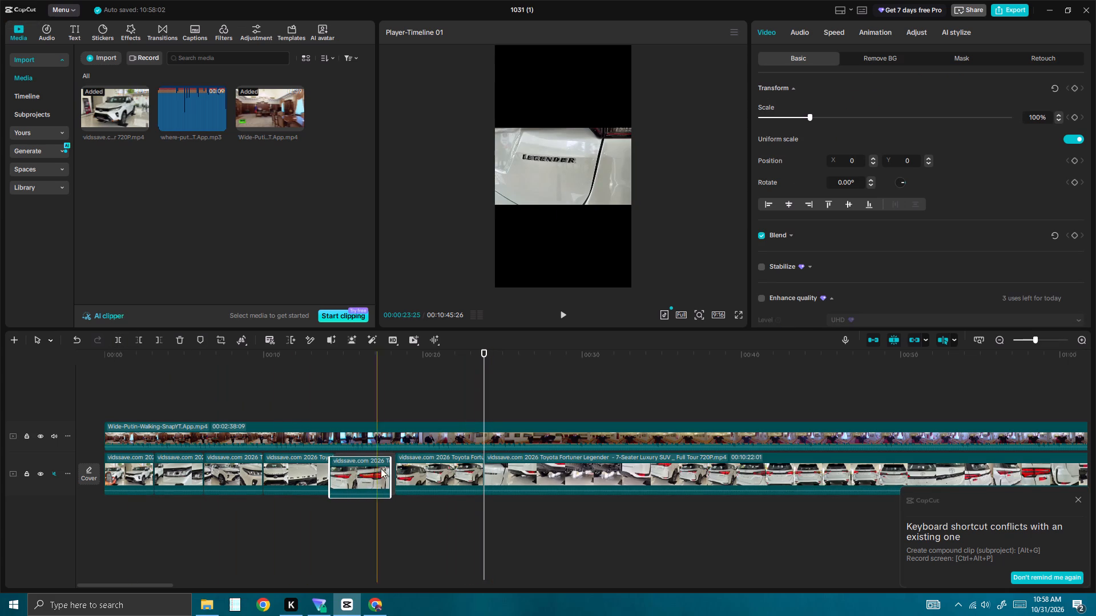
Play the transition into the taillight clip and delete the wide rear-view clip that follows it.
click(323, 383)
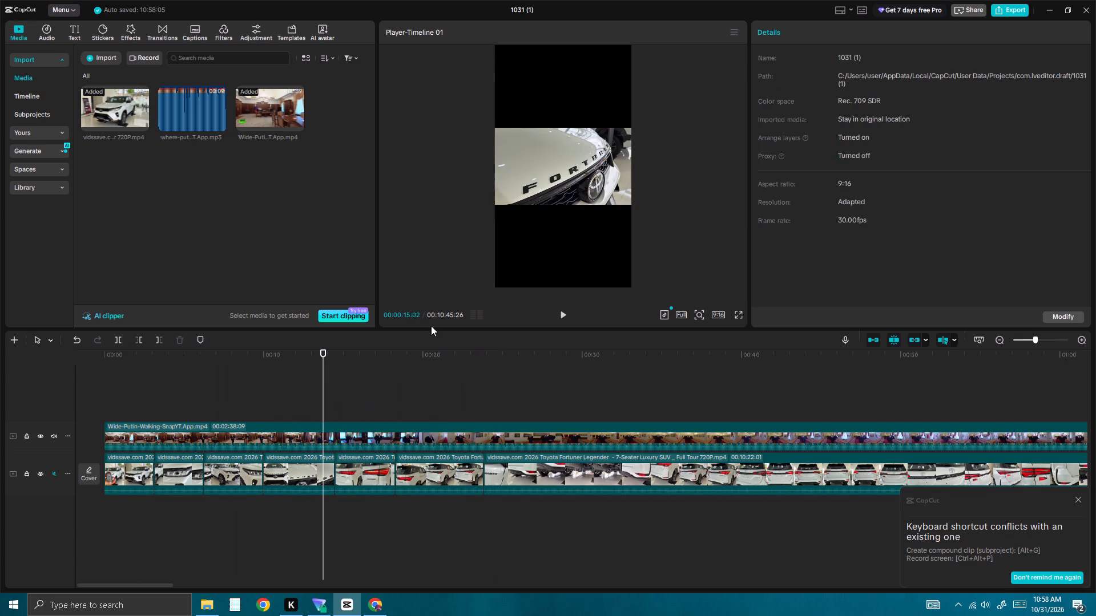
click(563, 318)
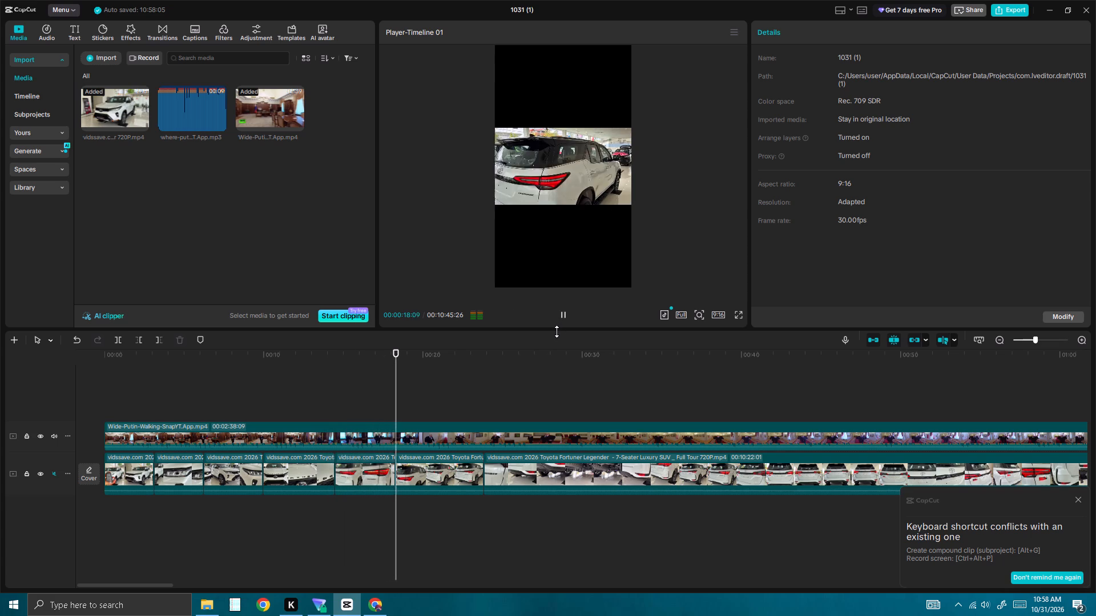
click(561, 321)
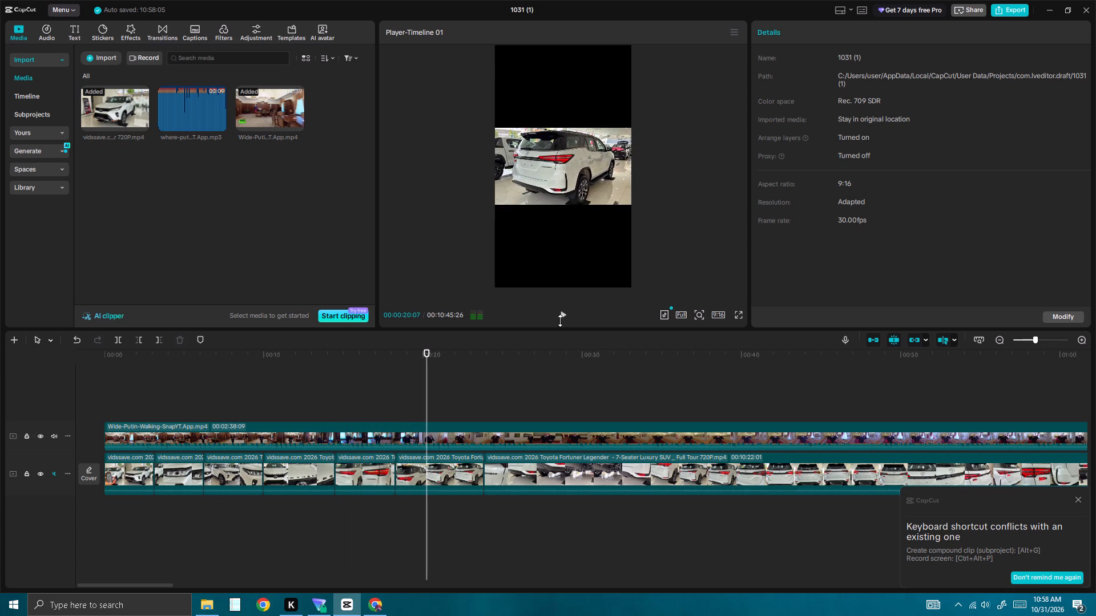
click(449, 464)
key(BackSpace)
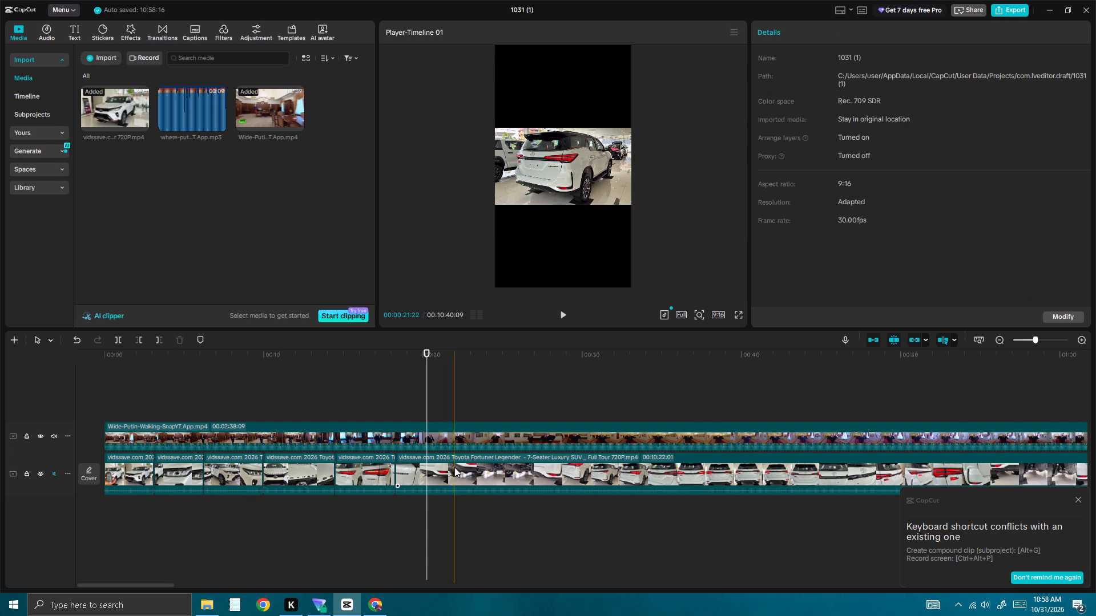
Play the rear-bumper and underbody footage and split the long Fortuner clip at 00:00:19:26.
click(562, 315)
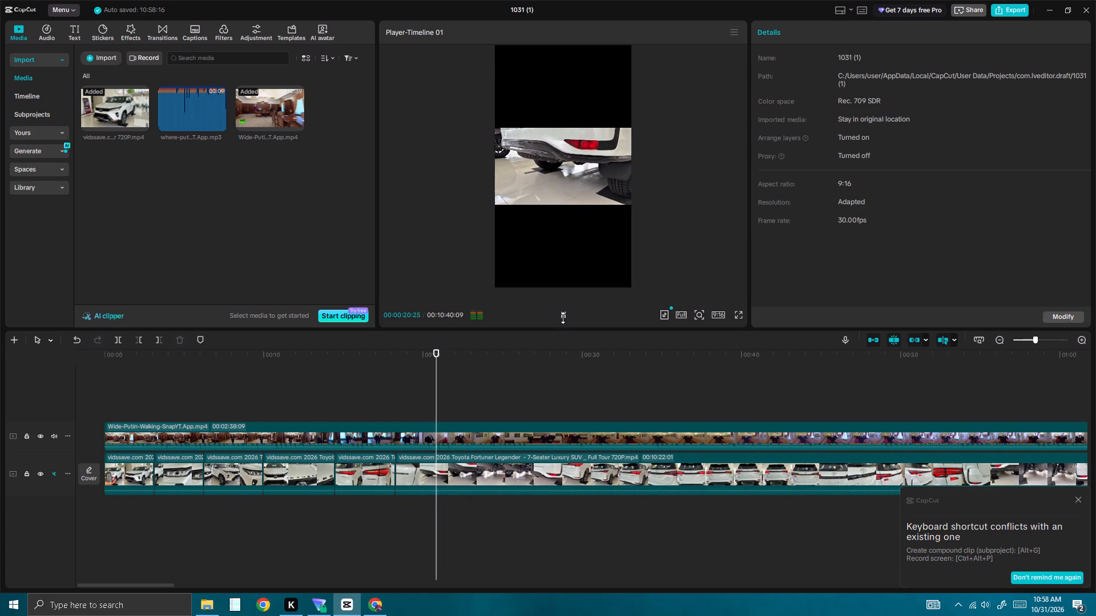
click(563, 318)
click(563, 318)
click(563, 318)
click(562, 319)
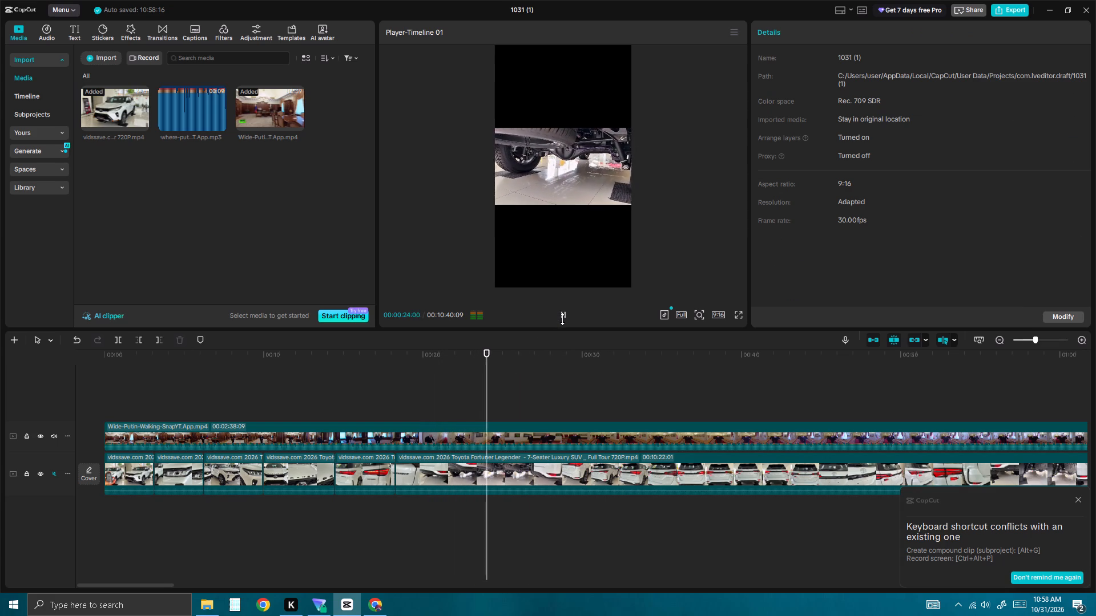
click(562, 319)
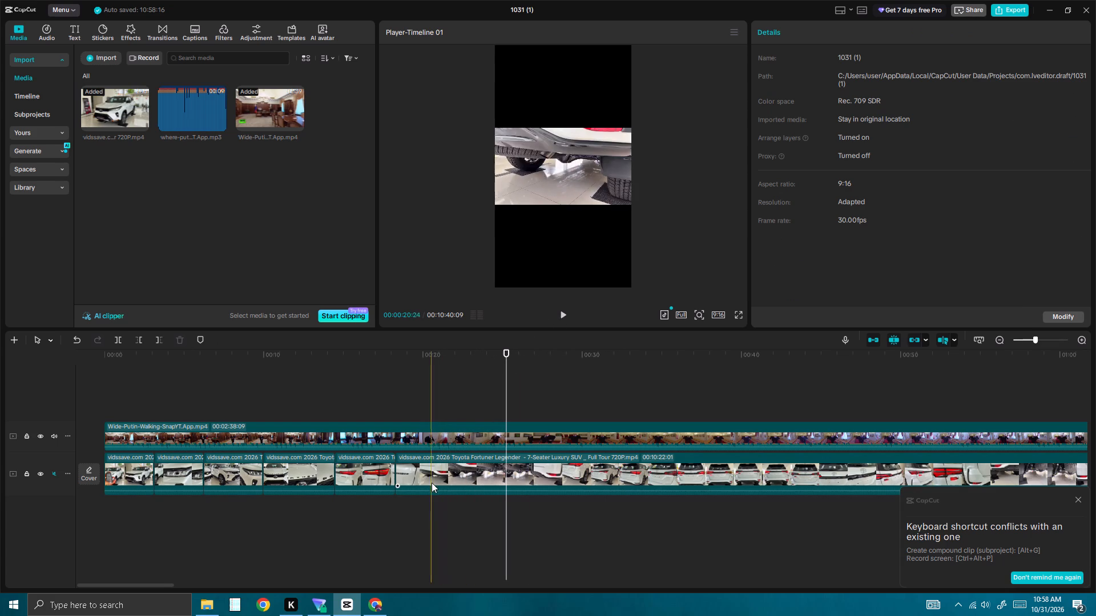
click(423, 397)
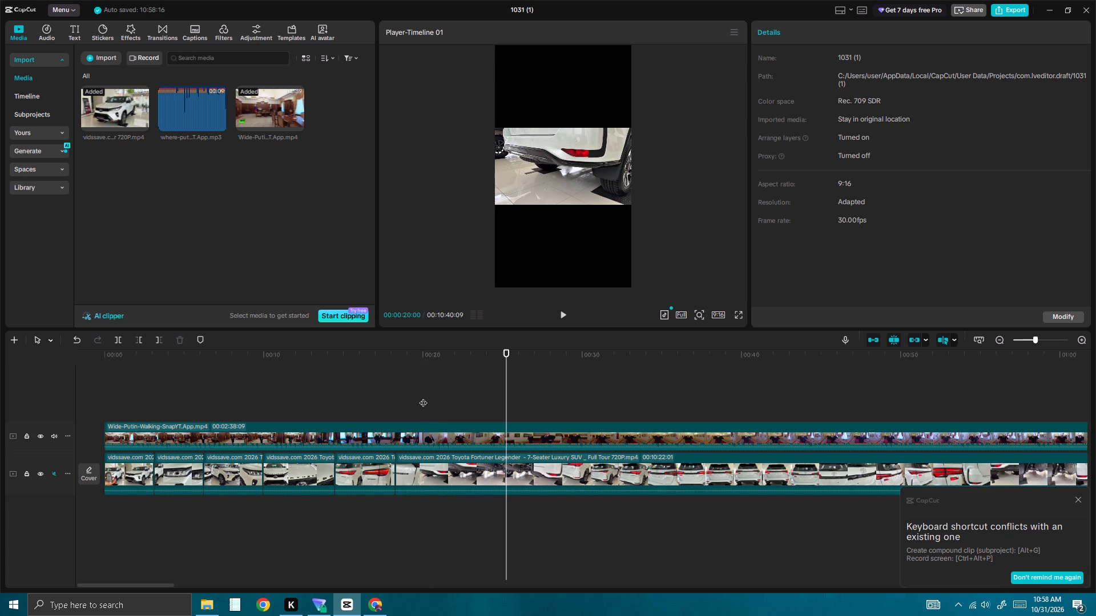
click(423, 397)
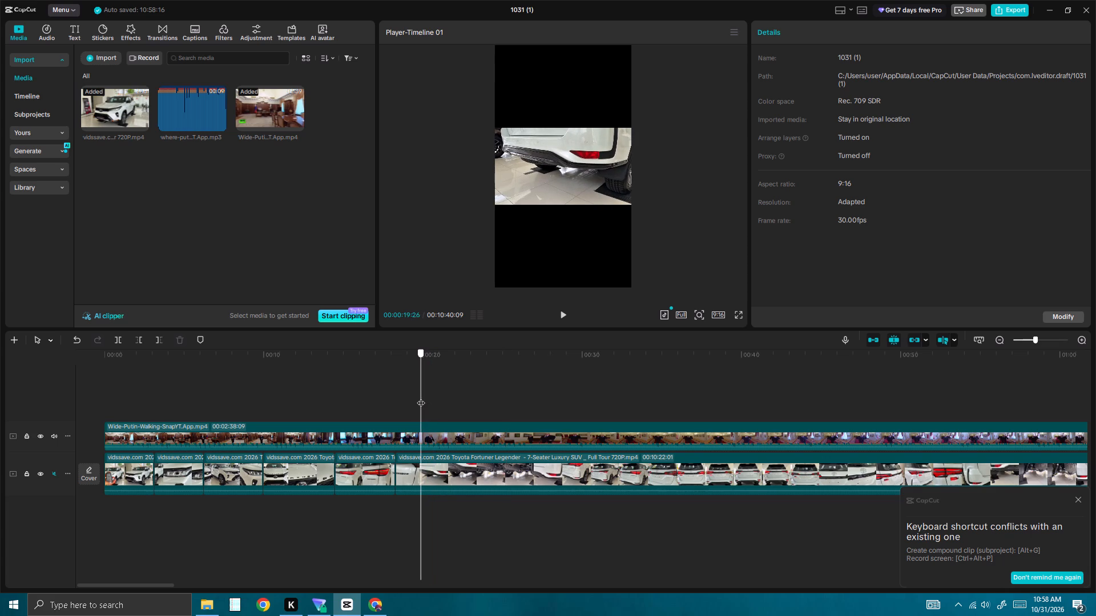
click(115, 340)
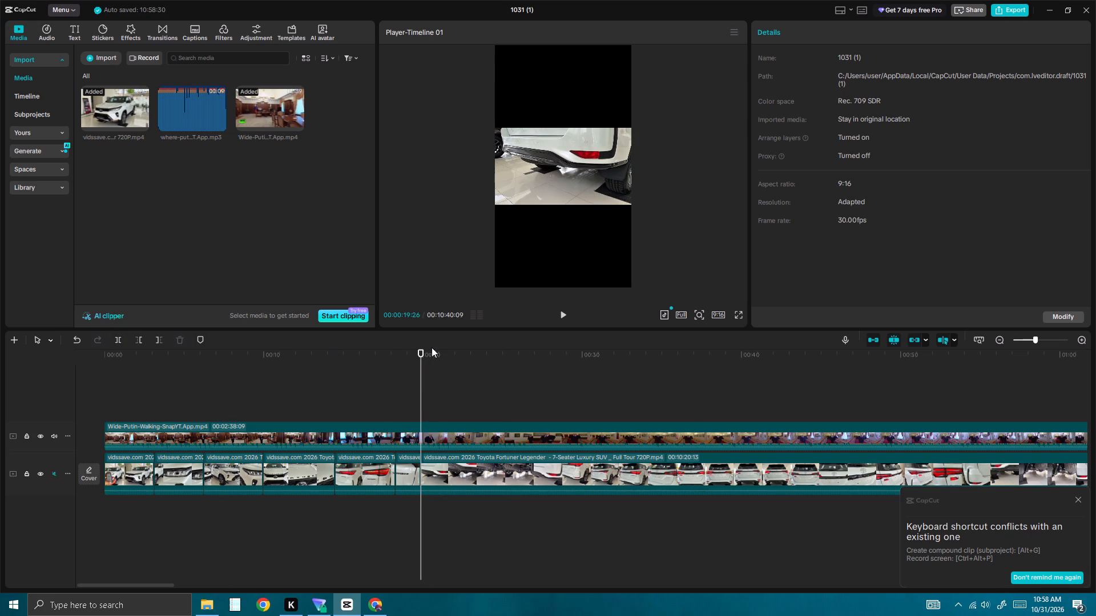
Split the long Fortuner clip at about 00:00:36:17 and delete the section between the 00:00:19:26 cut and that split.
click(567, 318)
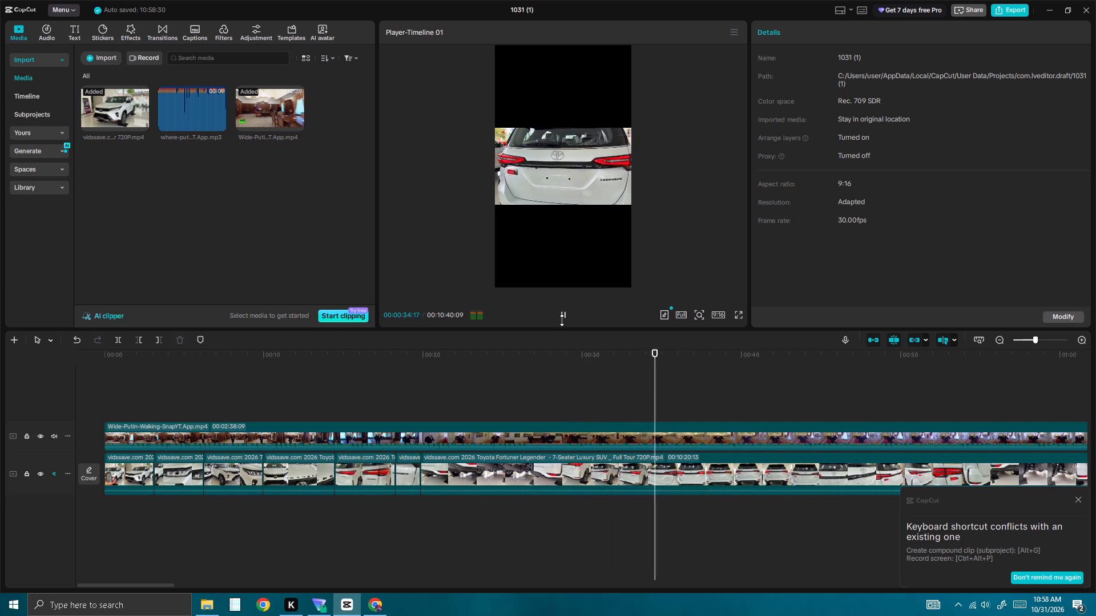
click(562, 320)
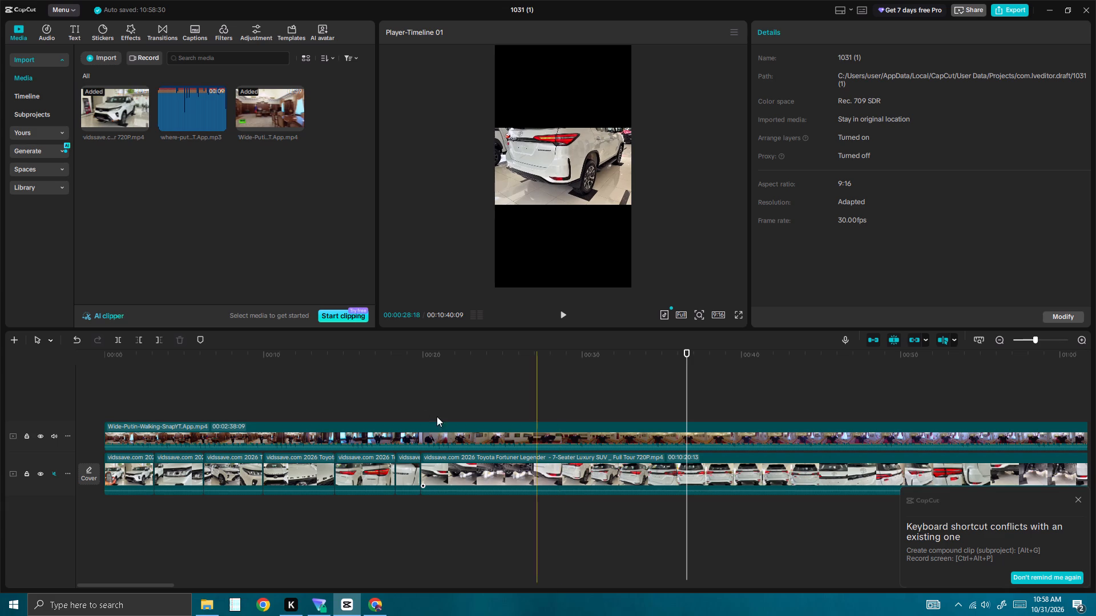
click(118, 339)
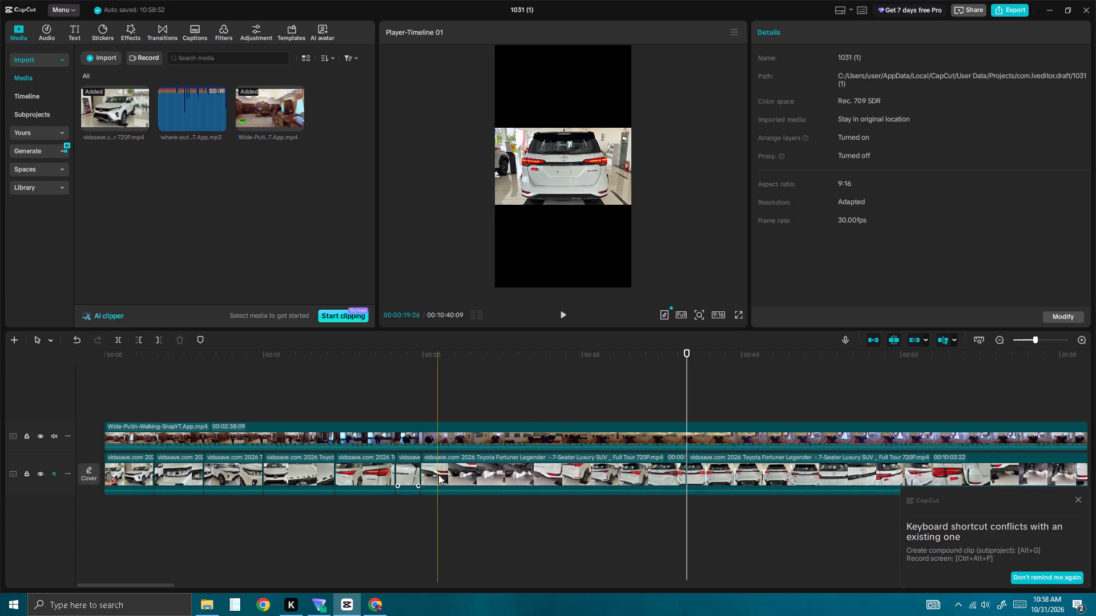
click(440, 474)
key(BackSpace)
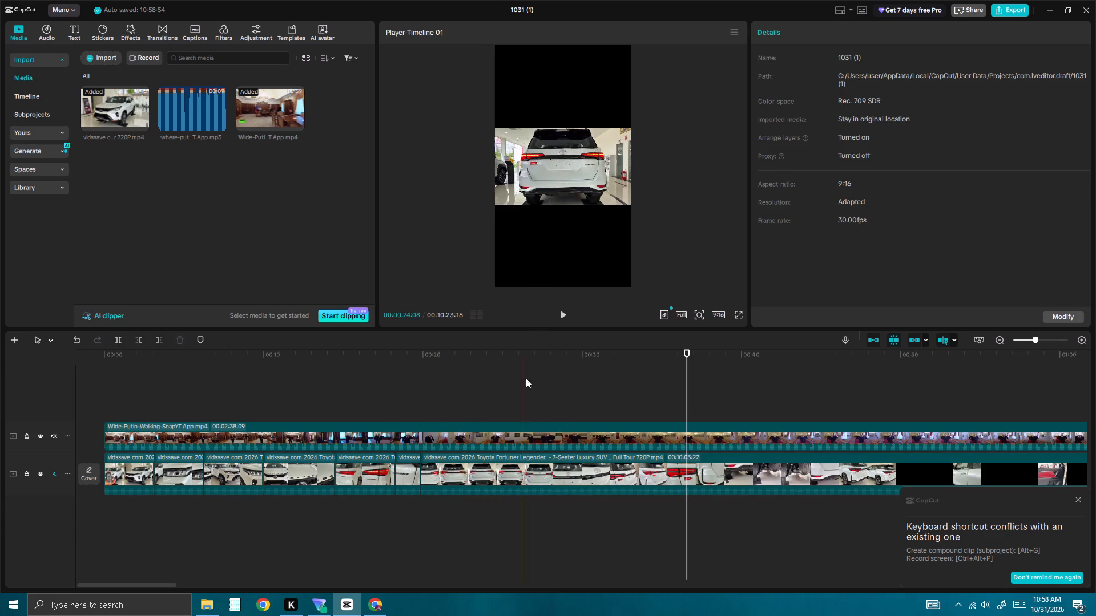
Play across the cut into the wide rear view and trim the short rear-bumper clip's end back almost to its start.
drag(689, 353, 547, 363)
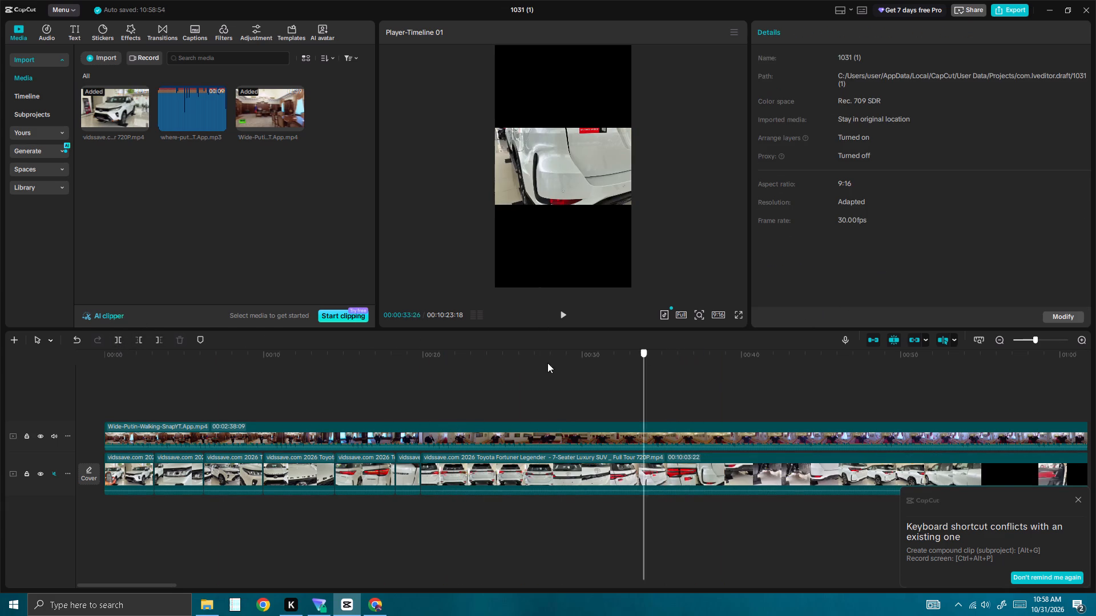
drag(547, 363, 373, 361)
click(563, 313)
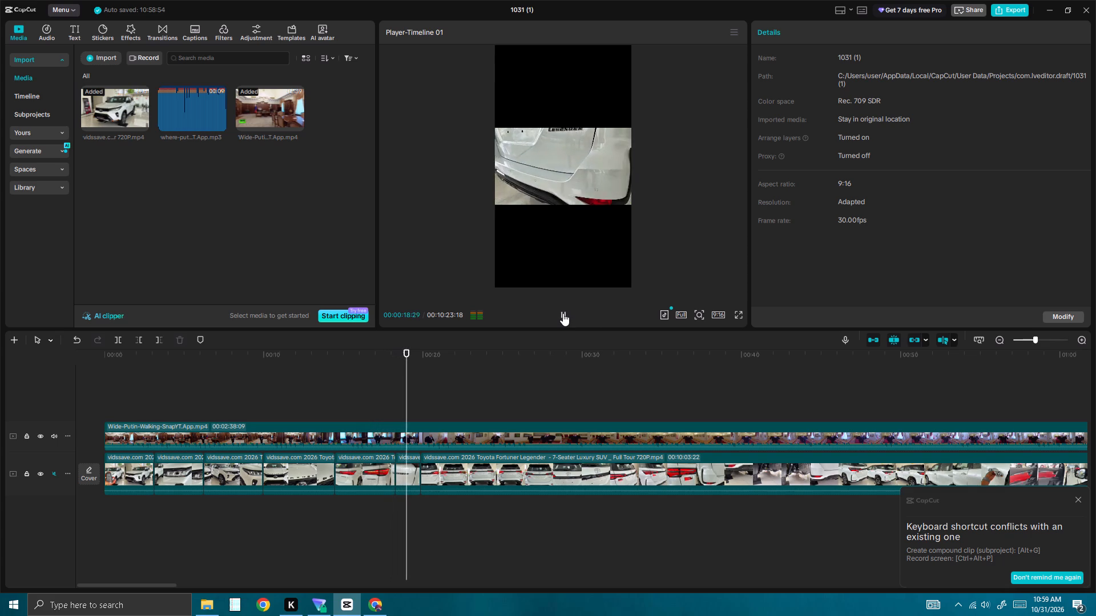
click(563, 313)
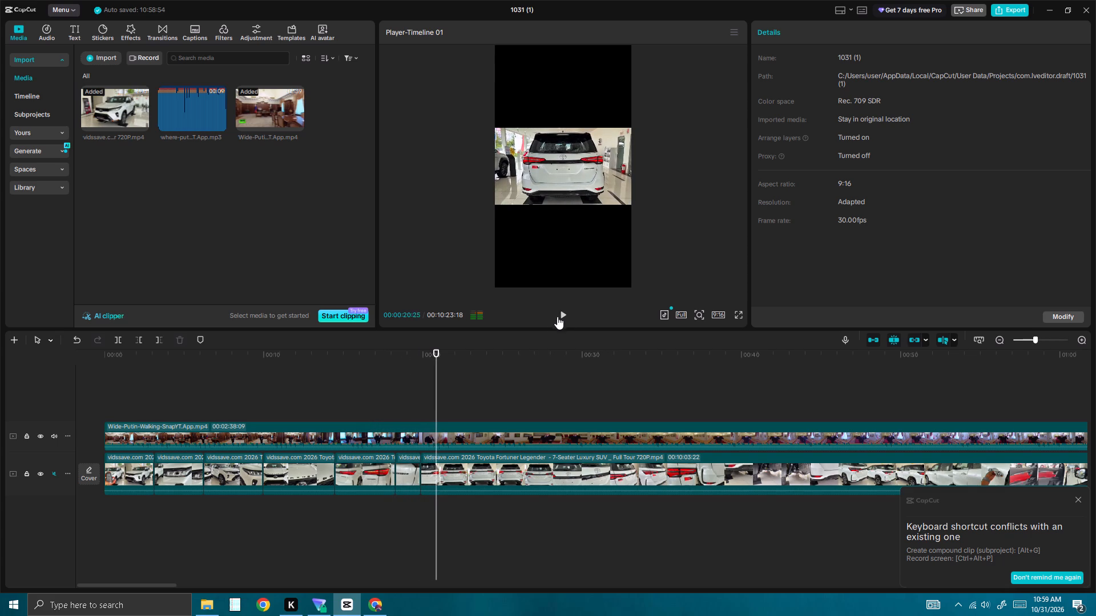
click(400, 480)
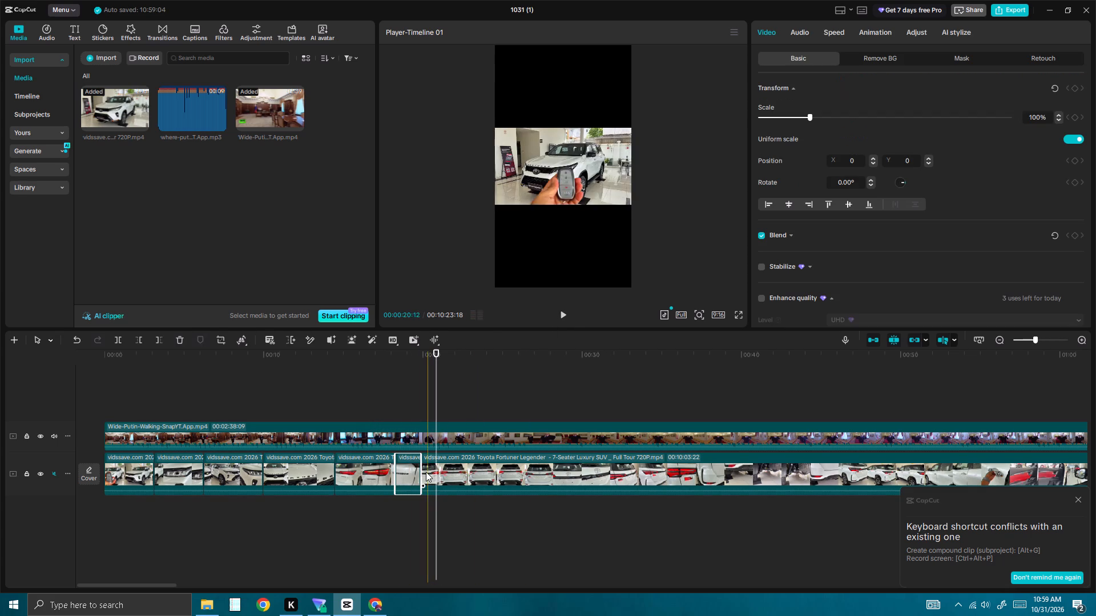
drag(422, 472, 418, 472)
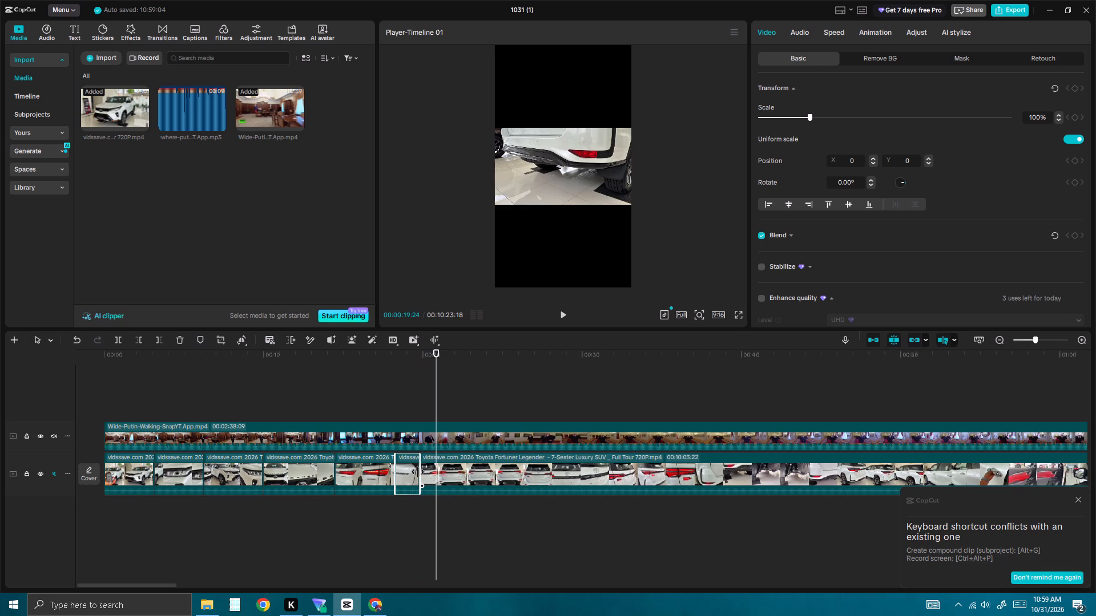
drag(418, 472, 394, 472)
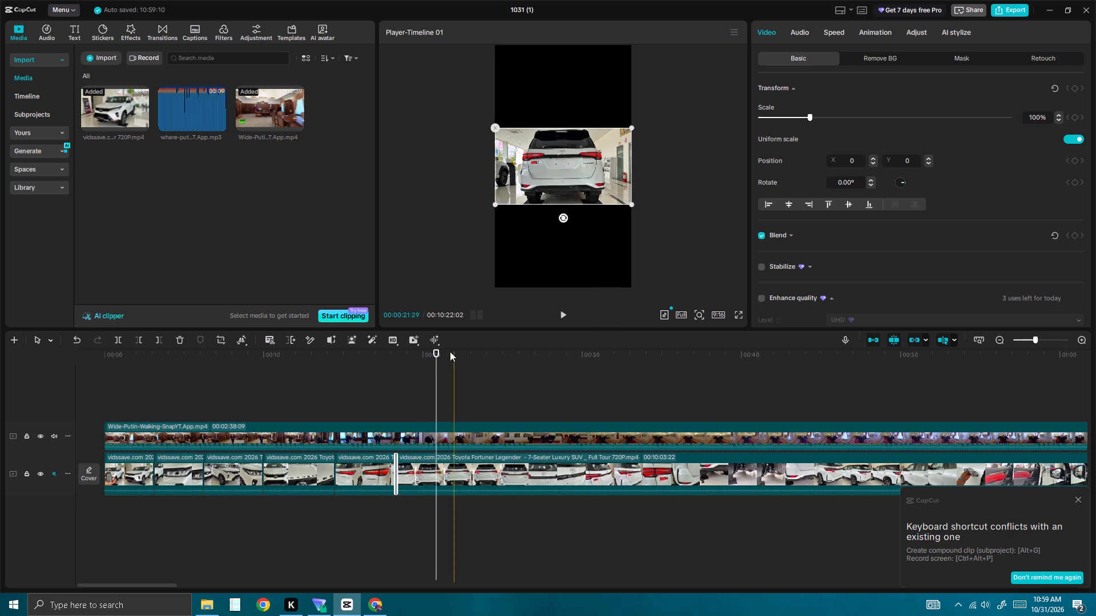
Play the rear-view footage through to the taillight shot, split the Fortuner clip at 00:00:34:26, and delete the remainder.
drag(436, 354, 376, 376)
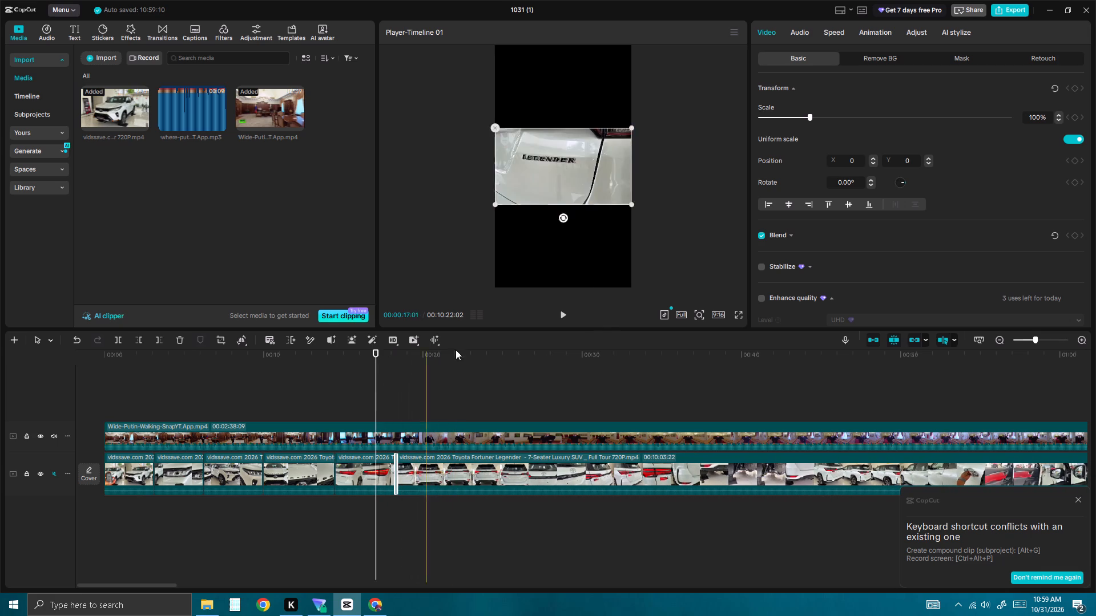
click(566, 317)
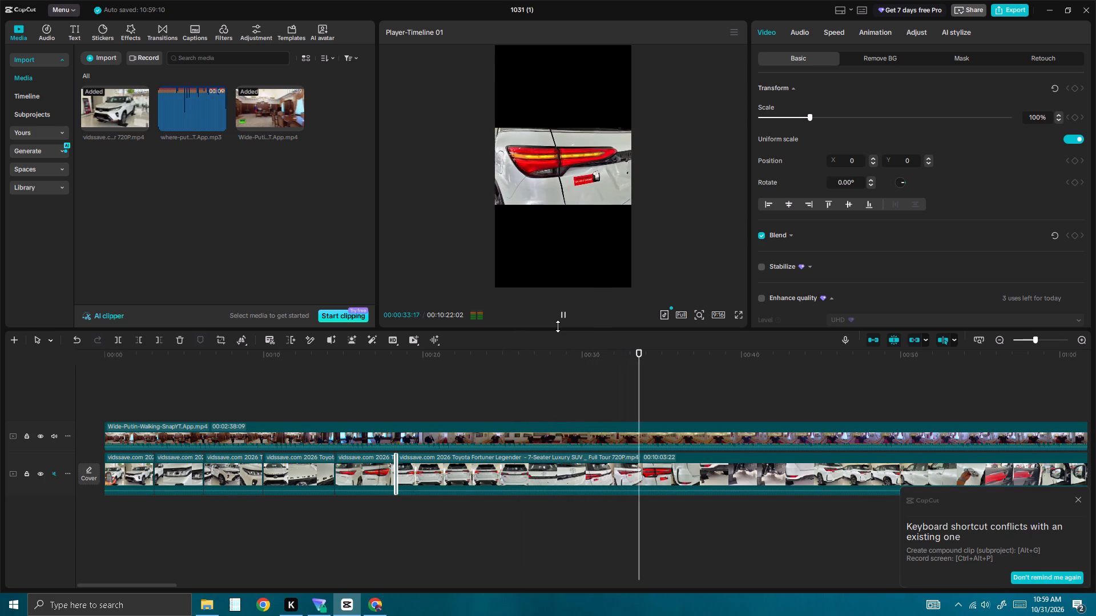
click(563, 312)
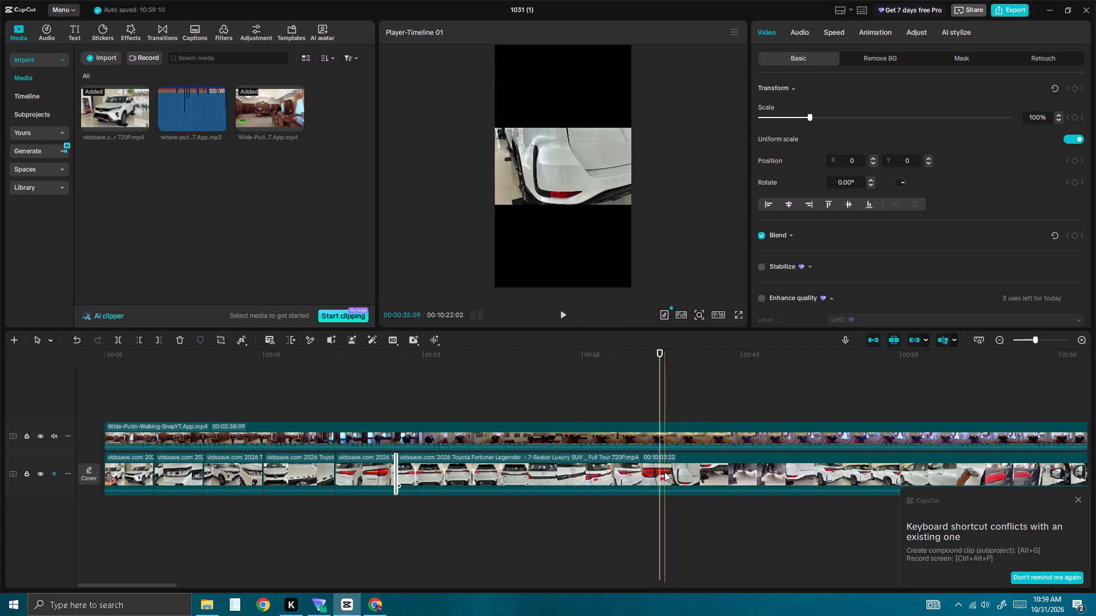
click(116, 335)
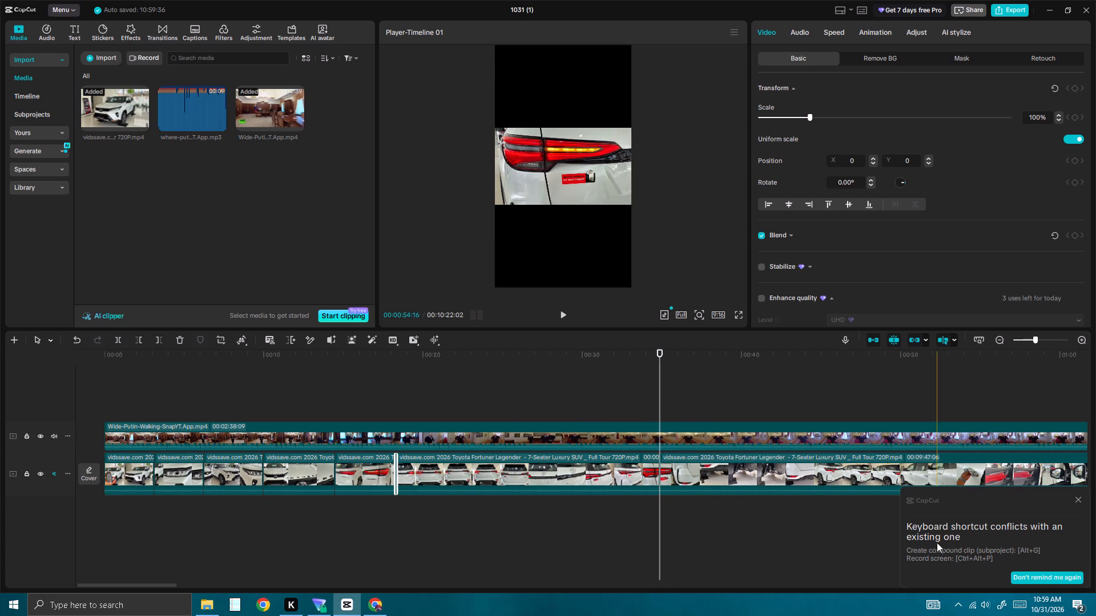
click(766, 475)
key(BackSpace)
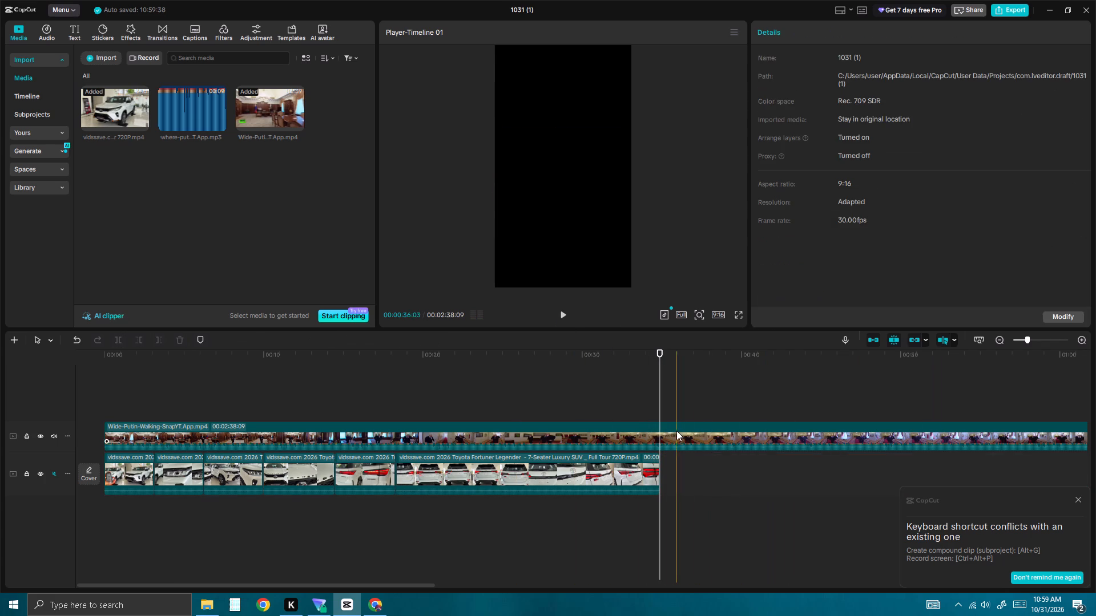
Split the Wide-Putin-Walking clip at 00:00:34:26, where the Fortuner footage ends, and delete its remaining part.
click(671, 432)
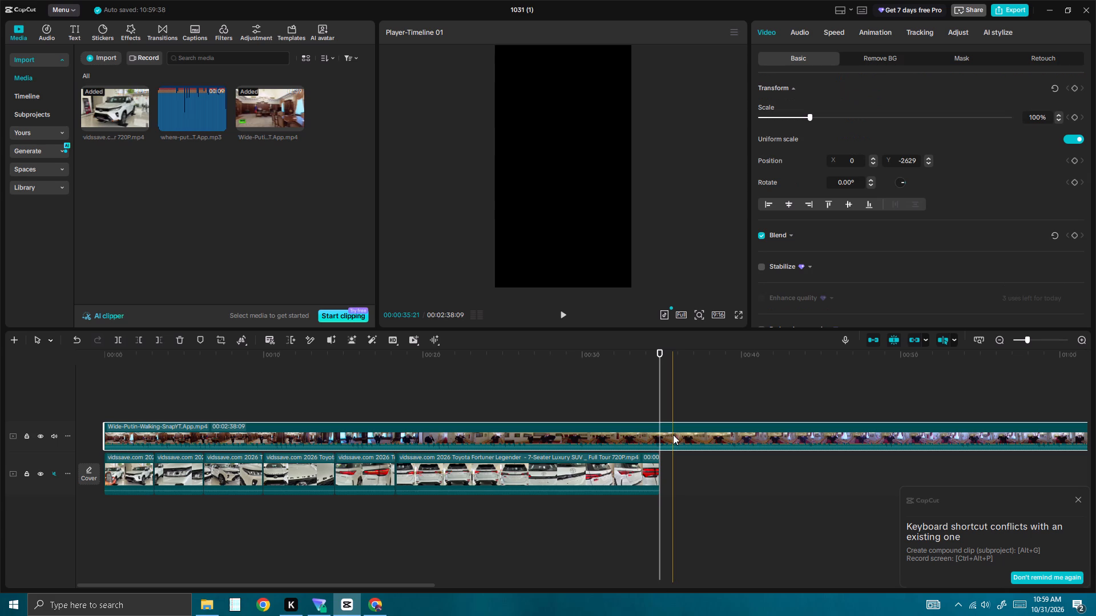
key(F3)
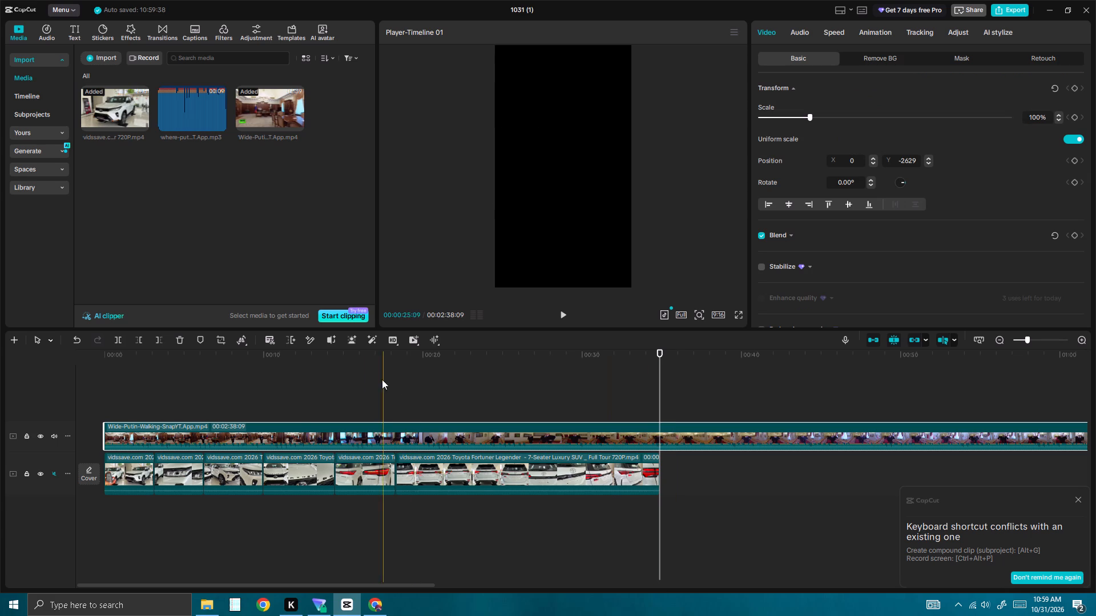
click(118, 340)
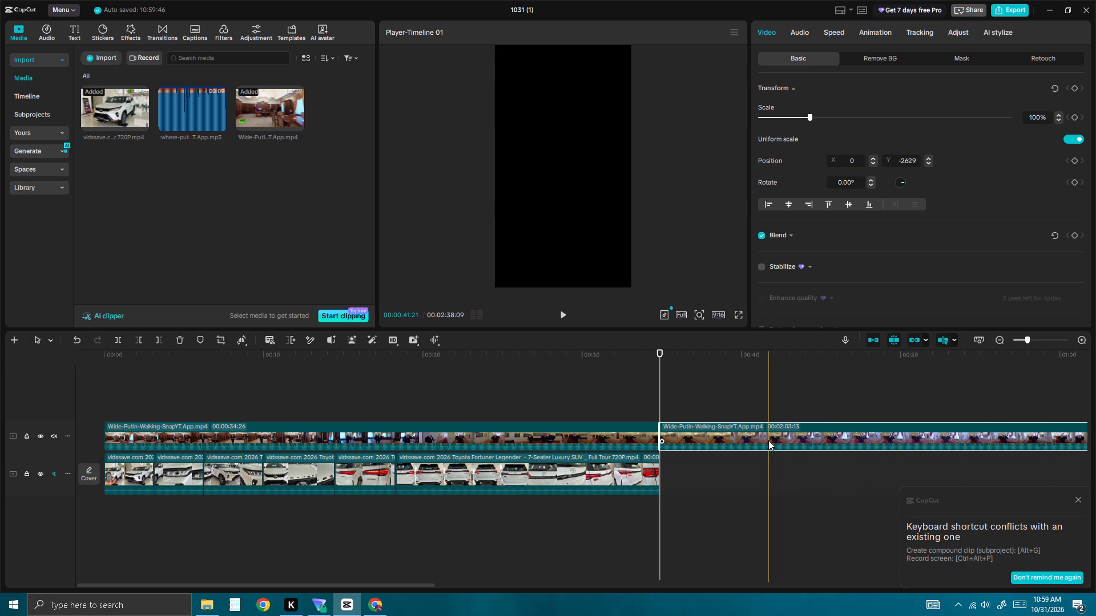
key(BackSpace)
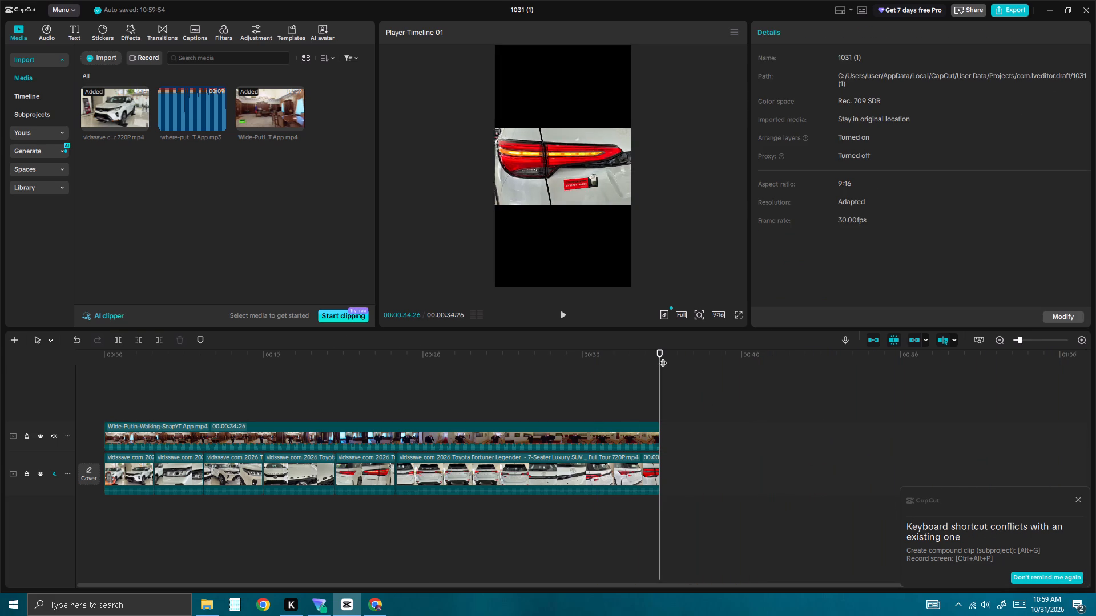
Return the playhead to the start of the timeline and play the whole sequence in full screen.
drag(655, 346, 645, 350)
drag(660, 353, 633, 357)
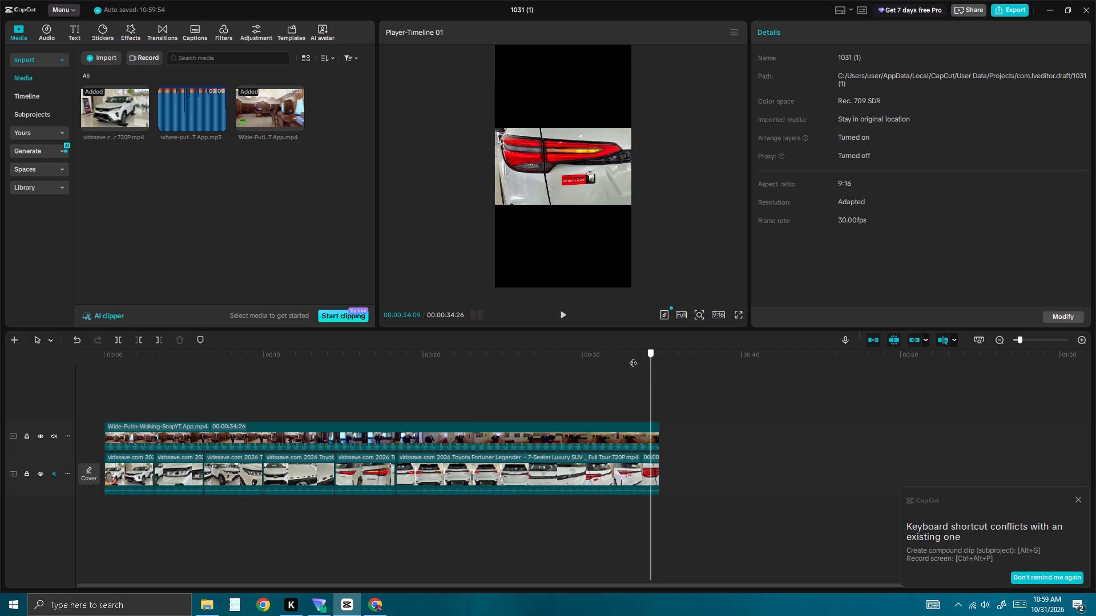
drag(633, 357, 0, 461)
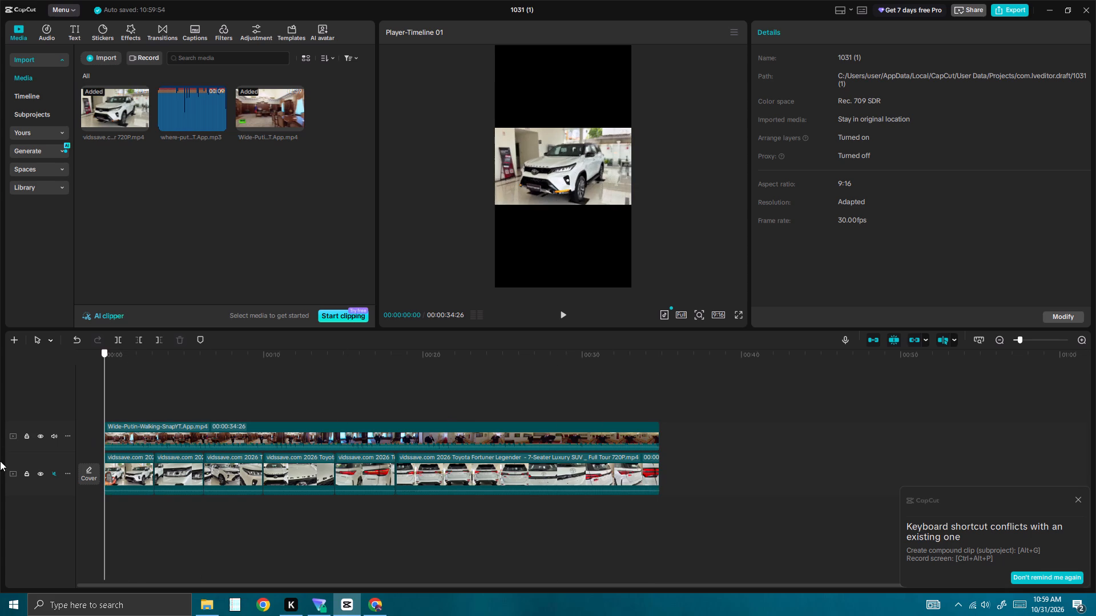
drag(0, 461, 0, 463)
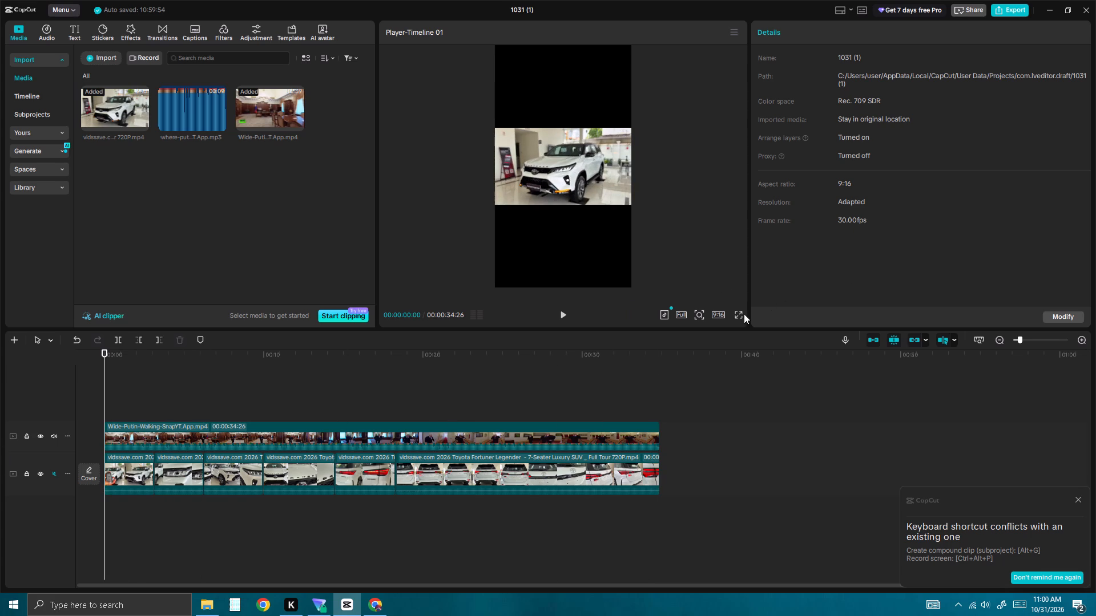
click(738, 314)
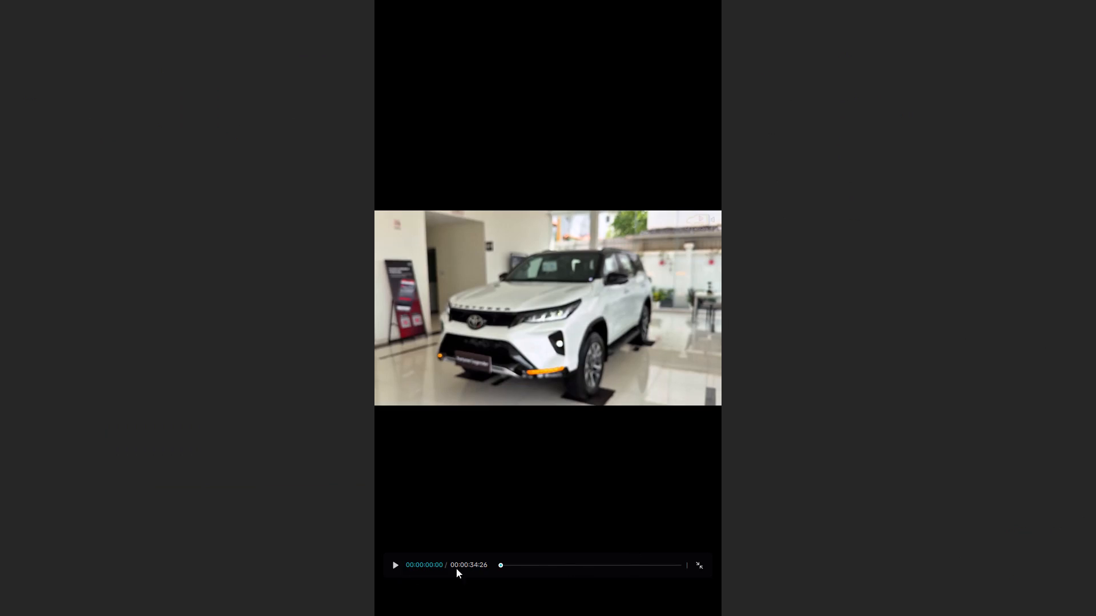
click(398, 565)
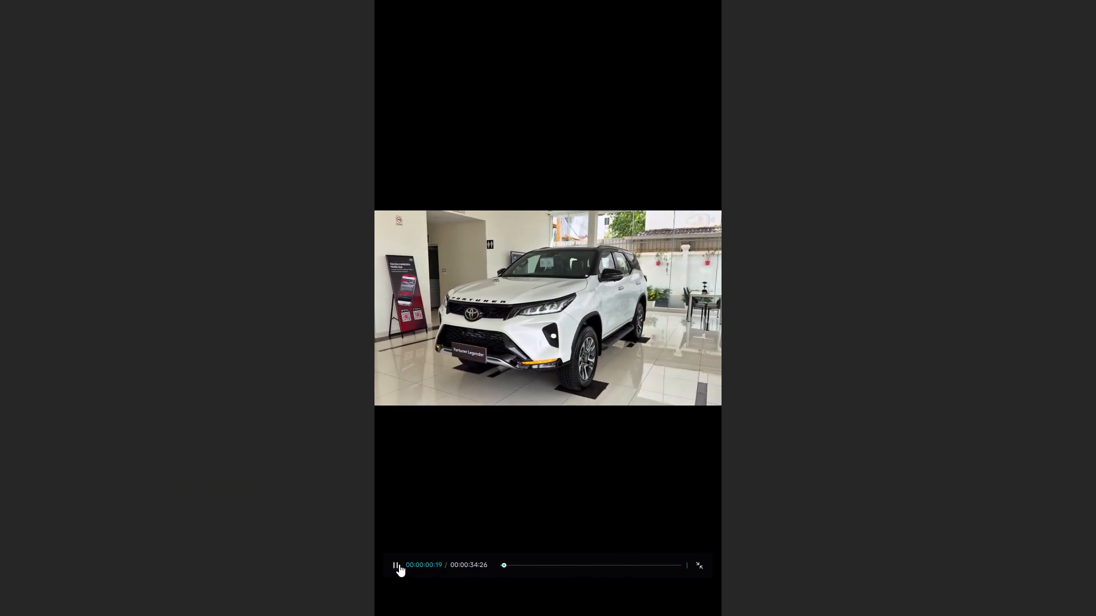
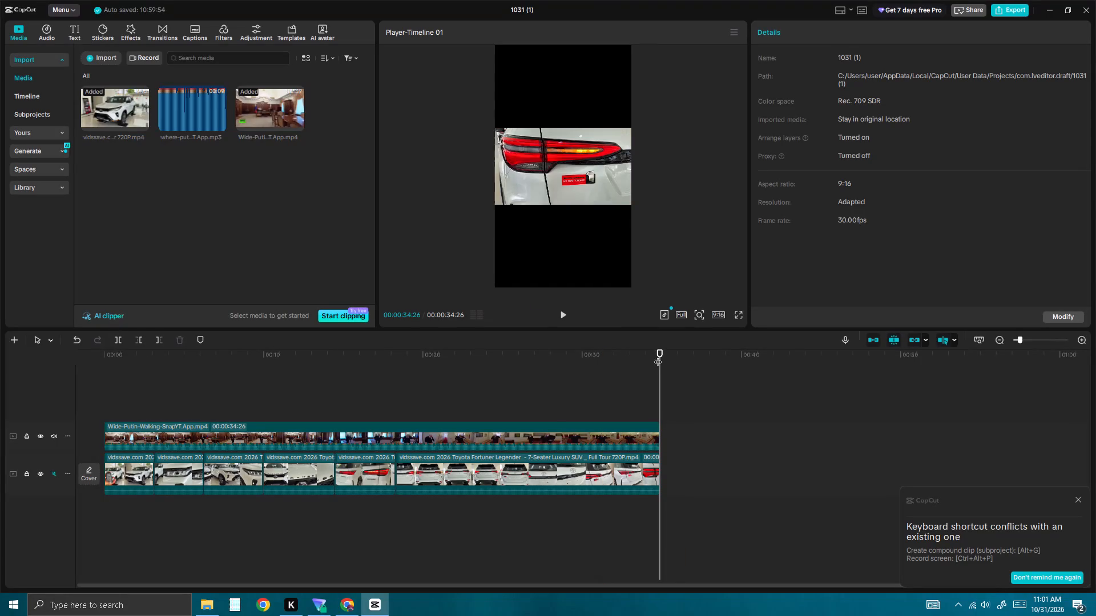
Scrub back to the start of the timeline and play the sequence through to the rear-view footage.
drag(661, 351, 613, 350)
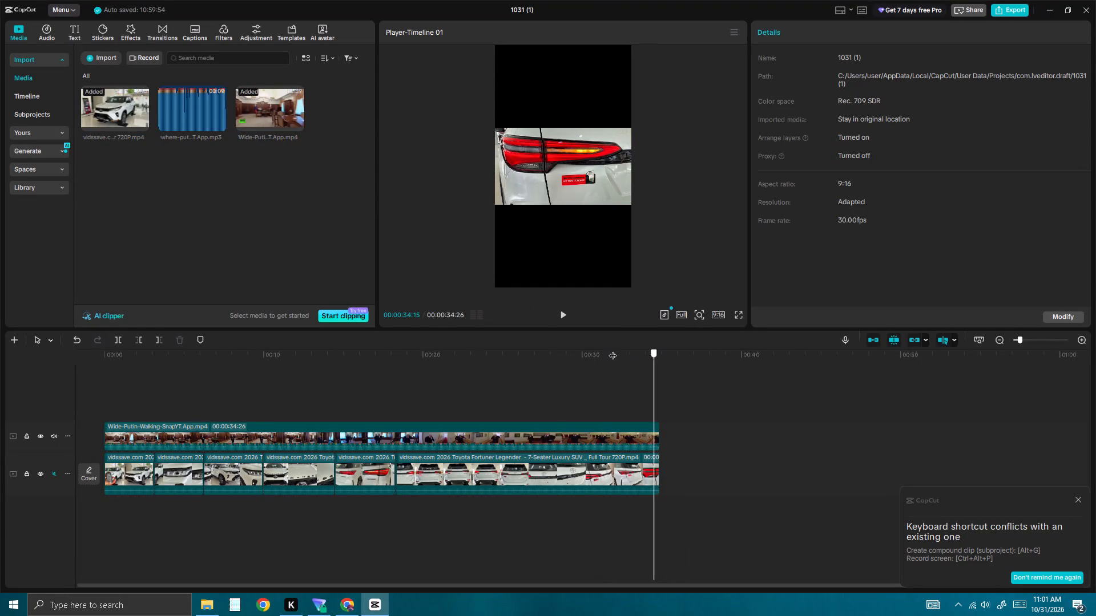
drag(613, 350, 219, 415)
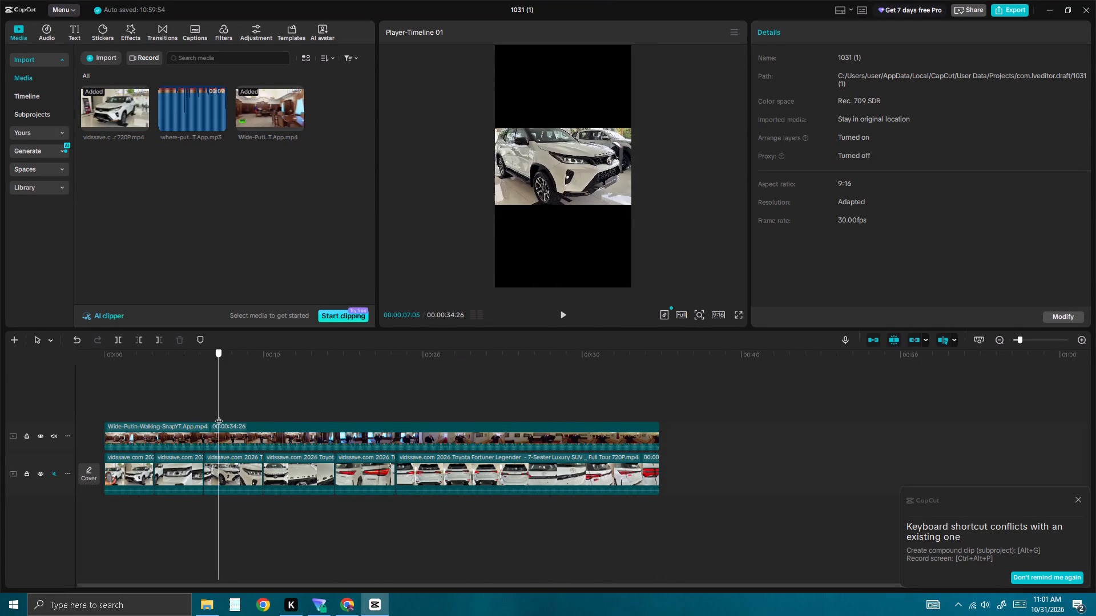
drag(219, 415, 253, 428)
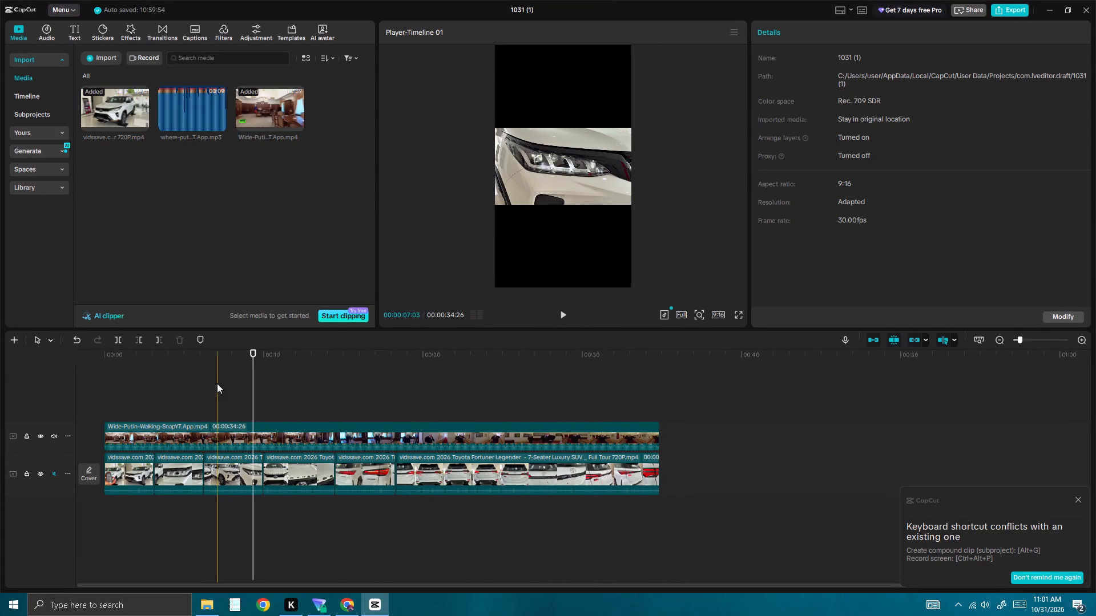
drag(217, 384, 225, 368)
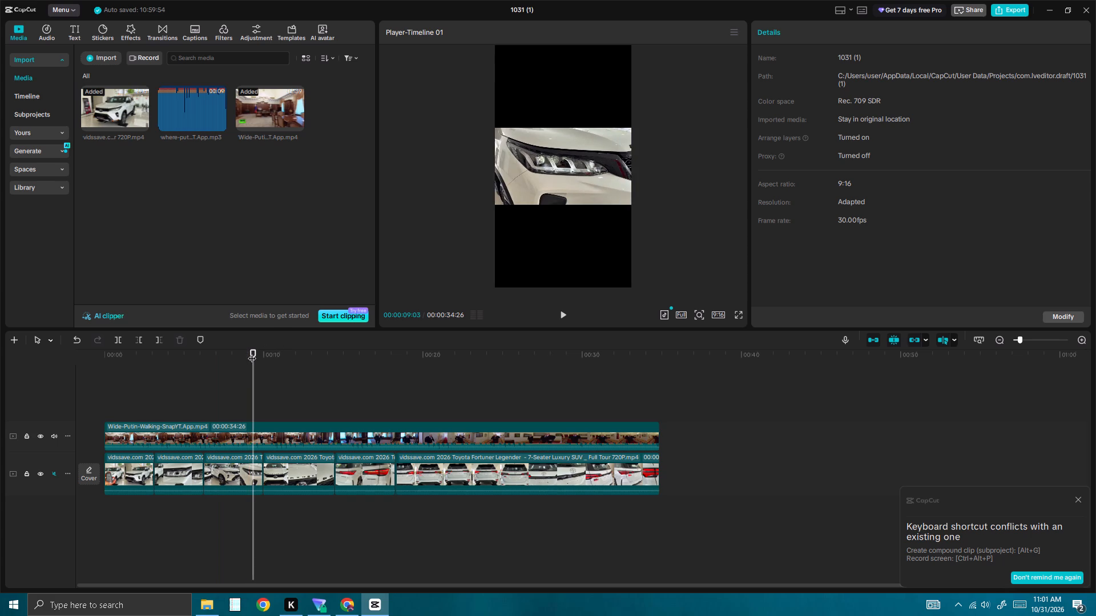
drag(255, 350, 43, 355)
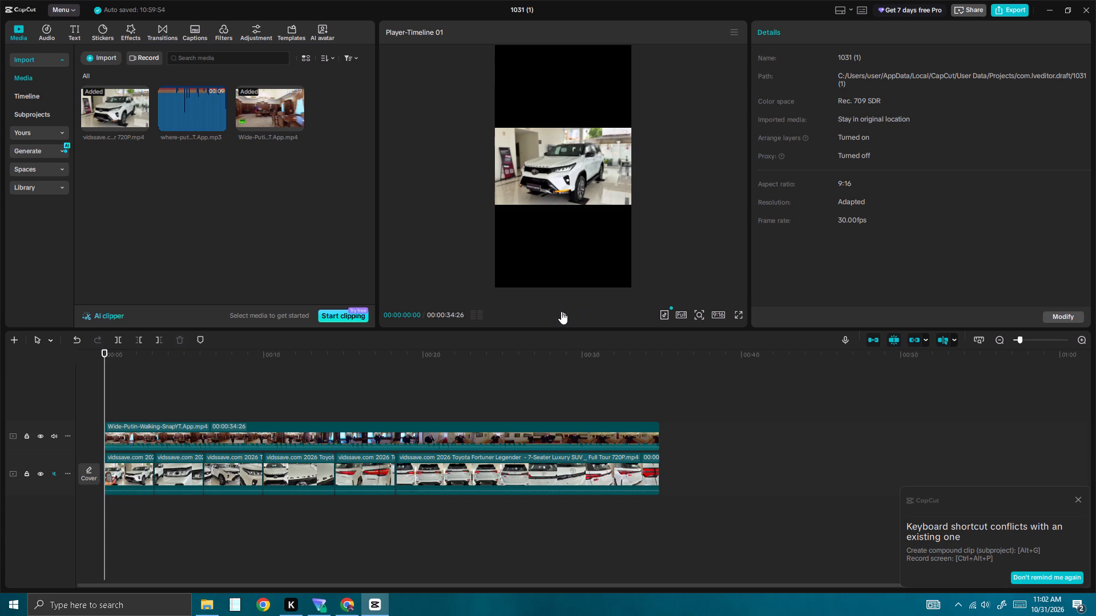
key(space)
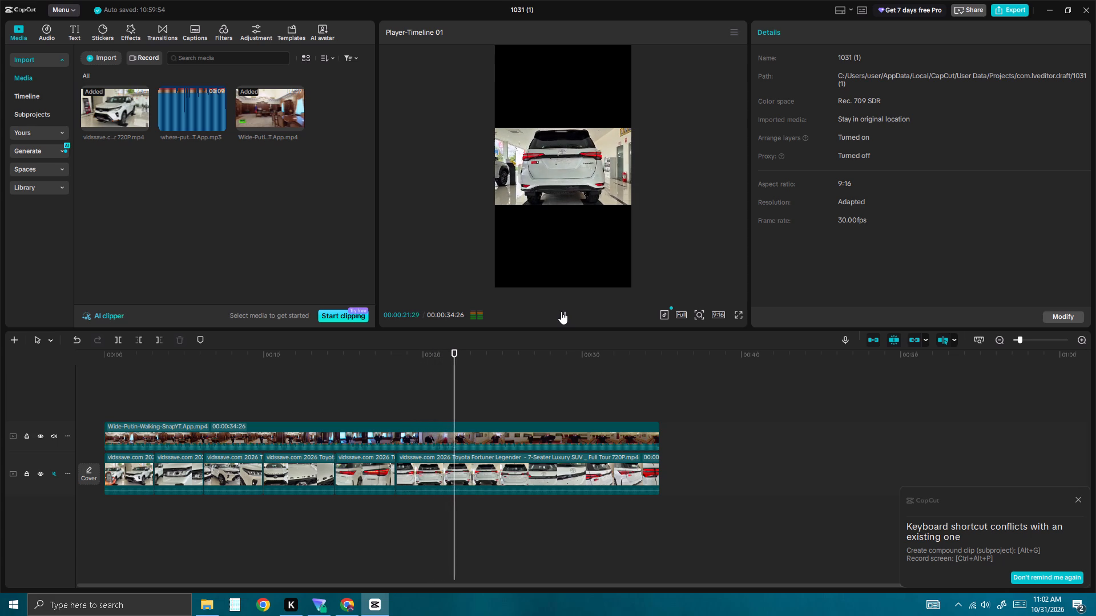
key(space)
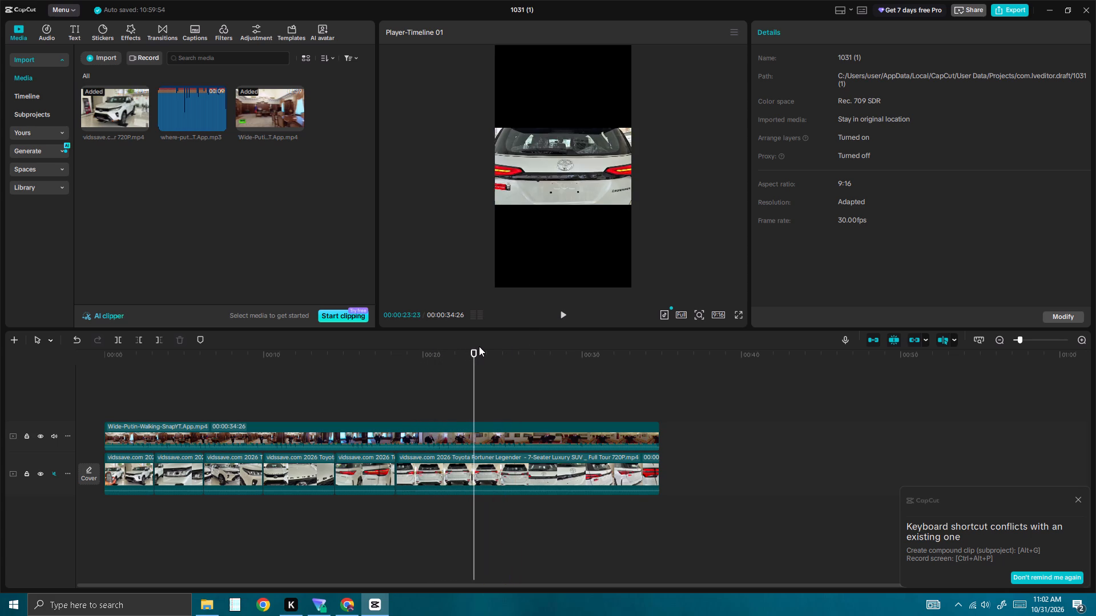
Add a default text clip at the start of the timeline and place it in the black area above the car.
drag(472, 354, 0, 414)
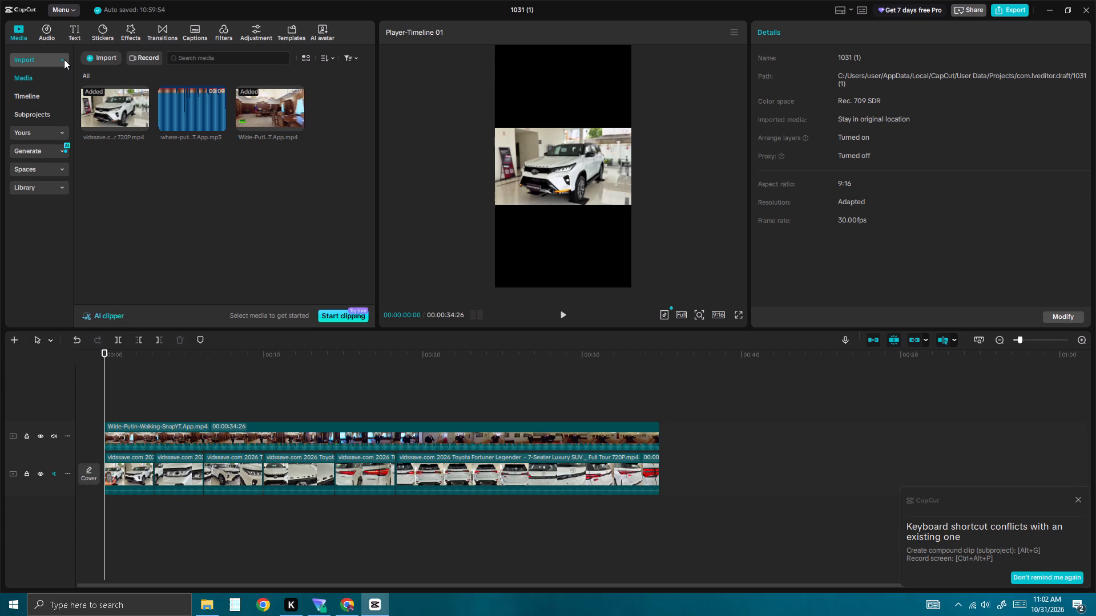
click(77, 31)
click(73, 31)
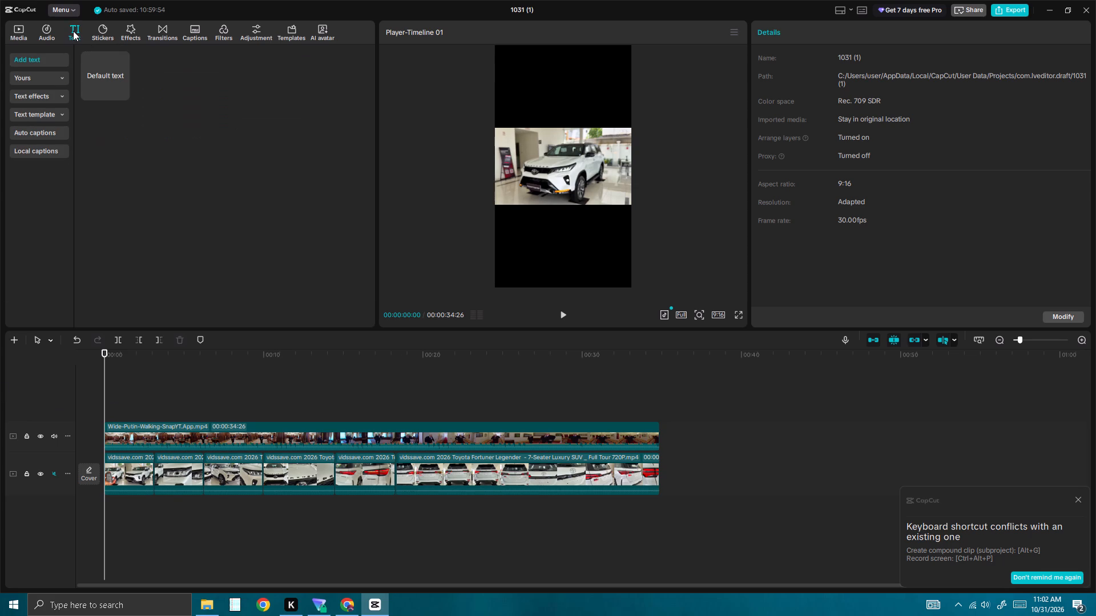
click(120, 90)
click(128, 412)
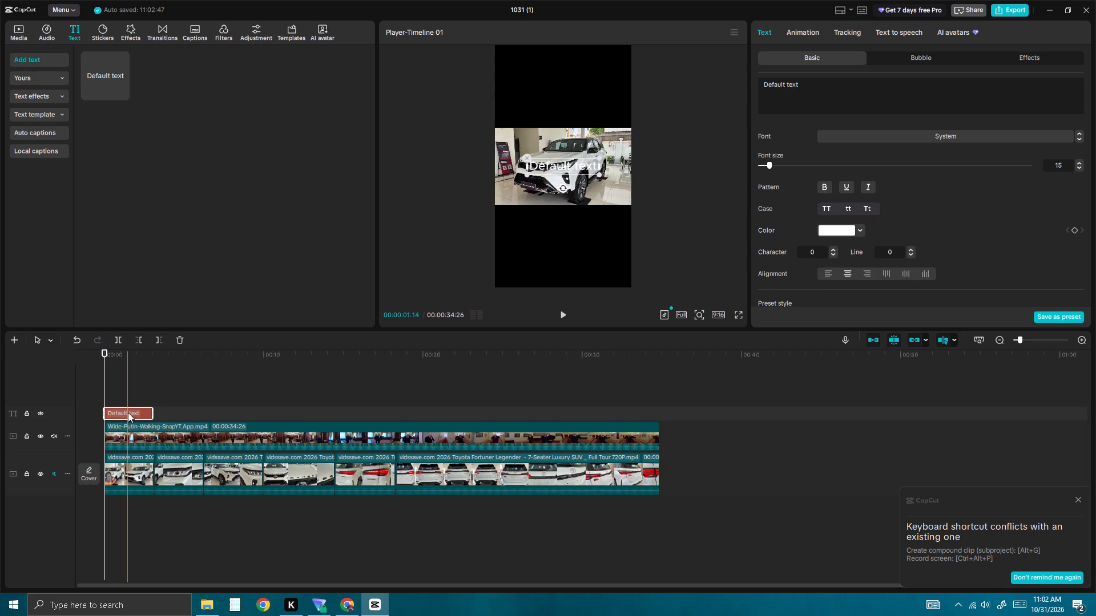
click(134, 411)
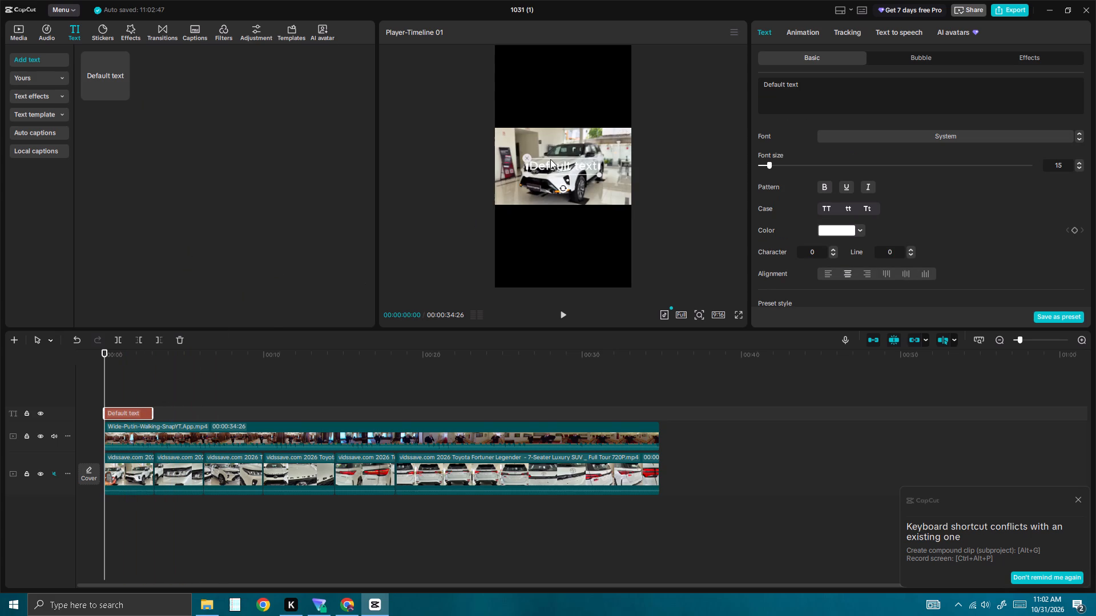
drag(551, 160, 541, 98)
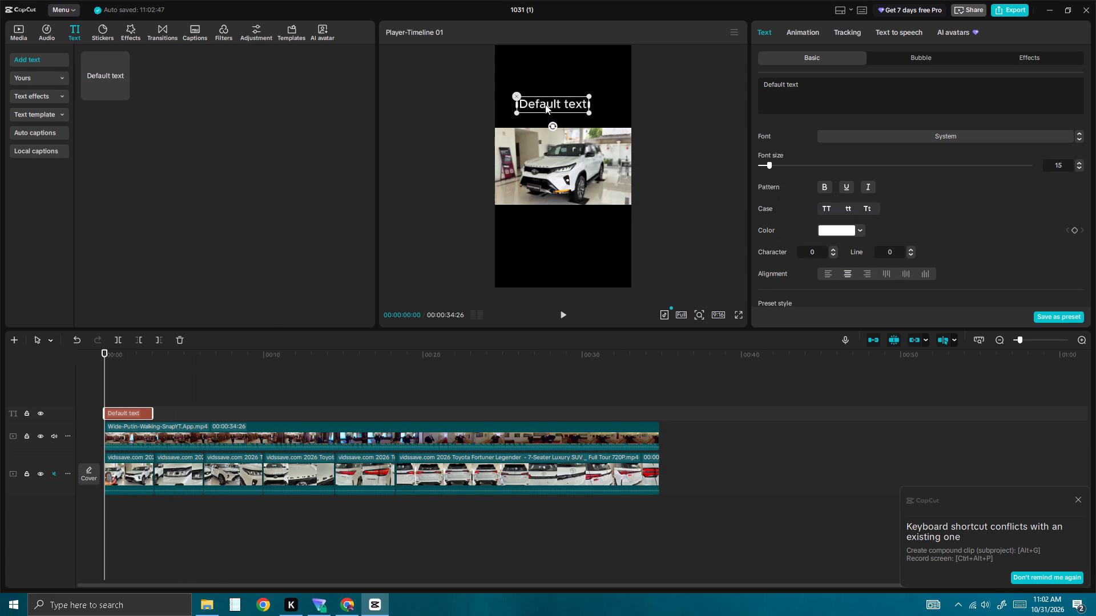
click(545, 104)
Replace the default text with the caption "that on bro after getting dowry".
click(129, 408)
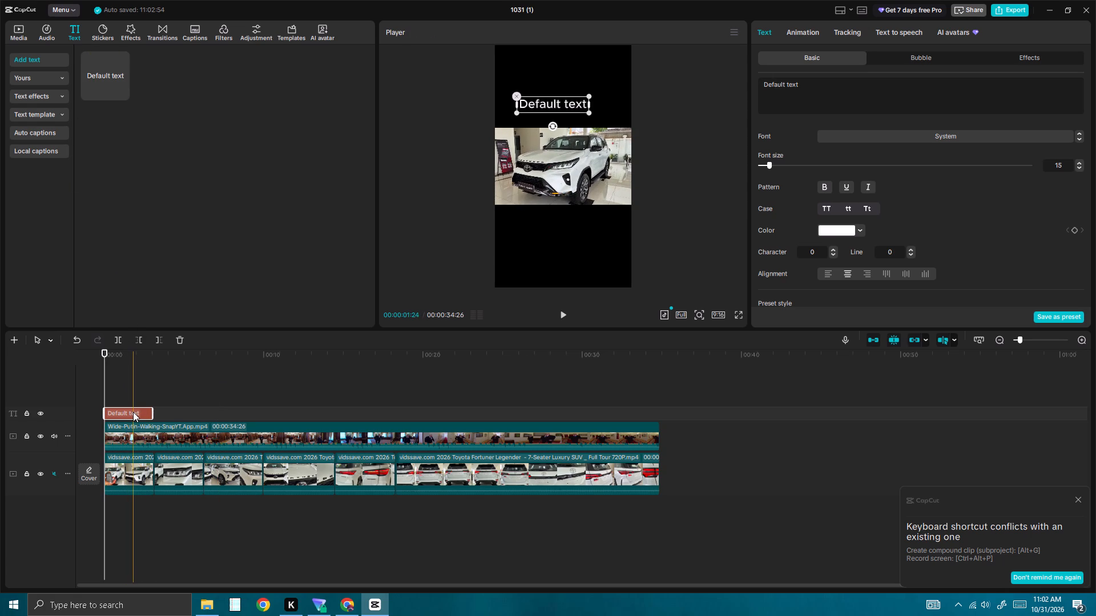
click(910, 96)
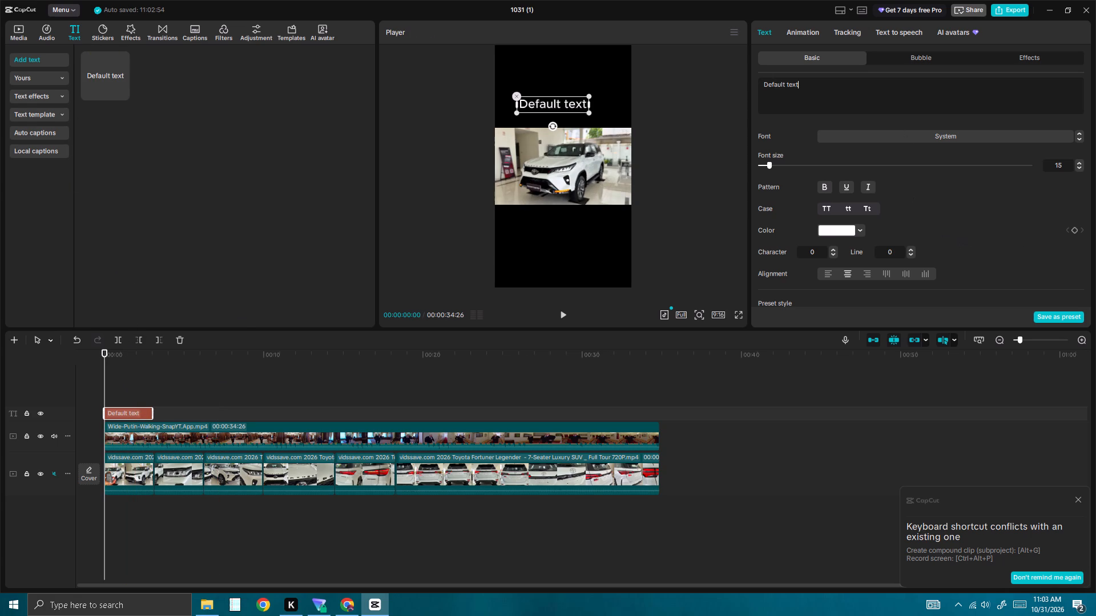
key(BackSpace)
key(BackSpace)
key(BackSpace)
key(BackSpace)
key(BackSpace)
key(BackSpace)
key(BackSpace)
key(BackSpace)
key(BackSpace)
key(BackSpace)
key(BackSpace)
key(BackSpace)
key(BackSpace)
key(BackSpace)
key(BackSpace)
key(BackSpace)
key(BackSpace)
key(BackSpace)
key(BackSpace)
key(BackSpace)
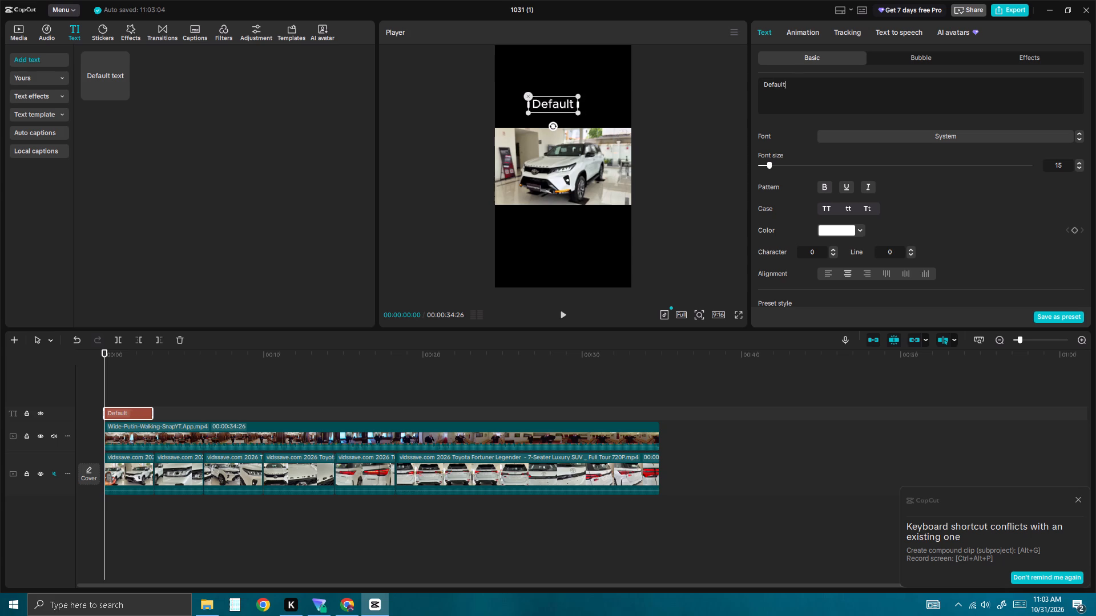
text(that)
key(space)
text(on bro after getting)
key(space)
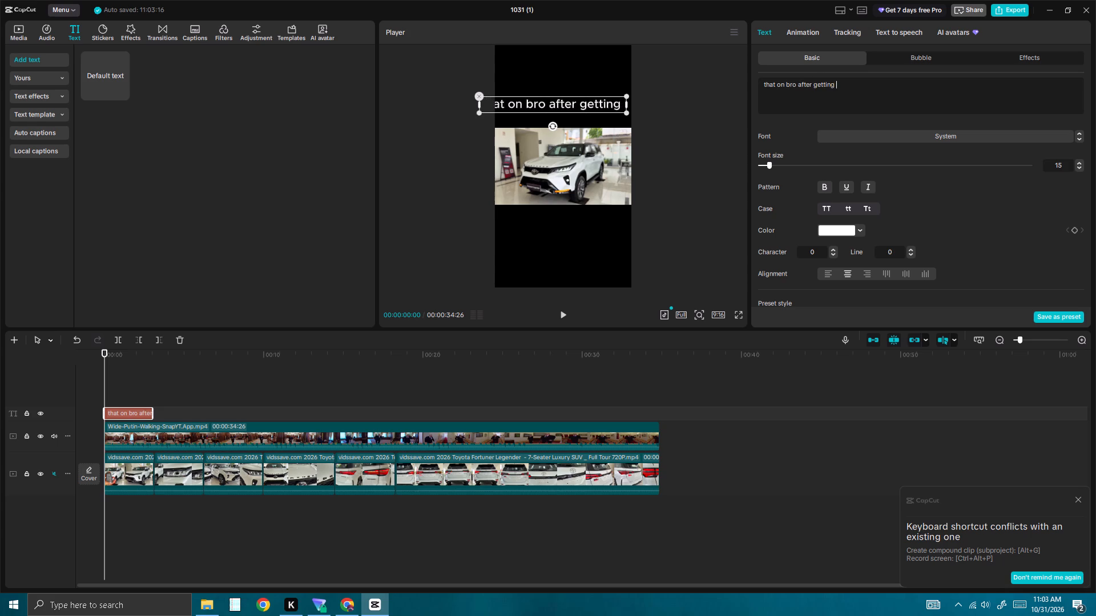
text(dorw)
key(y)
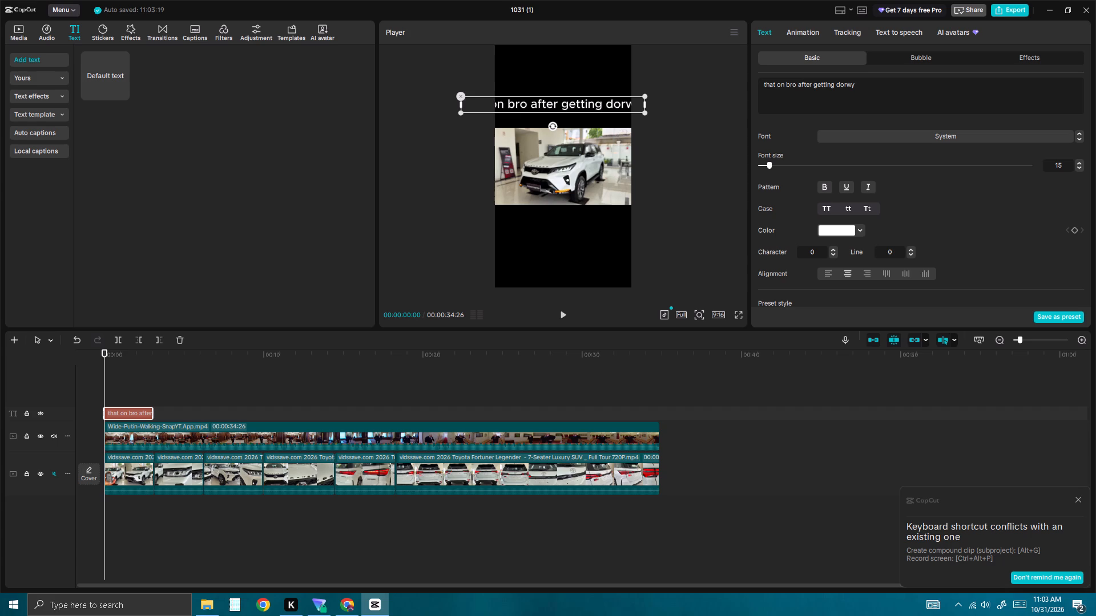
key(BackSpace)
key(BackSpace)
key(BackSpace)
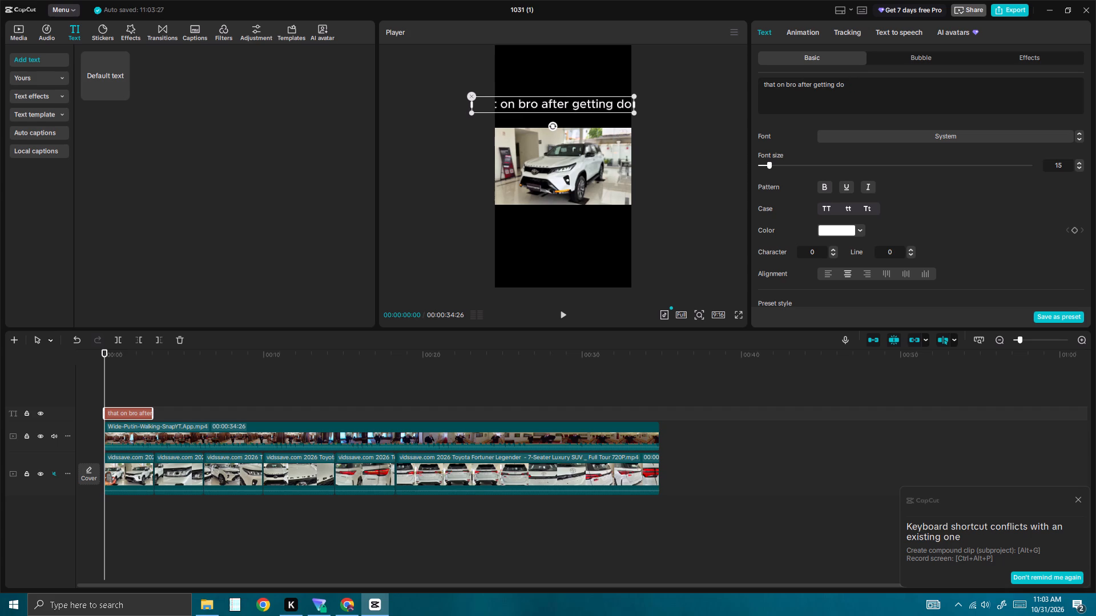
text(wry)
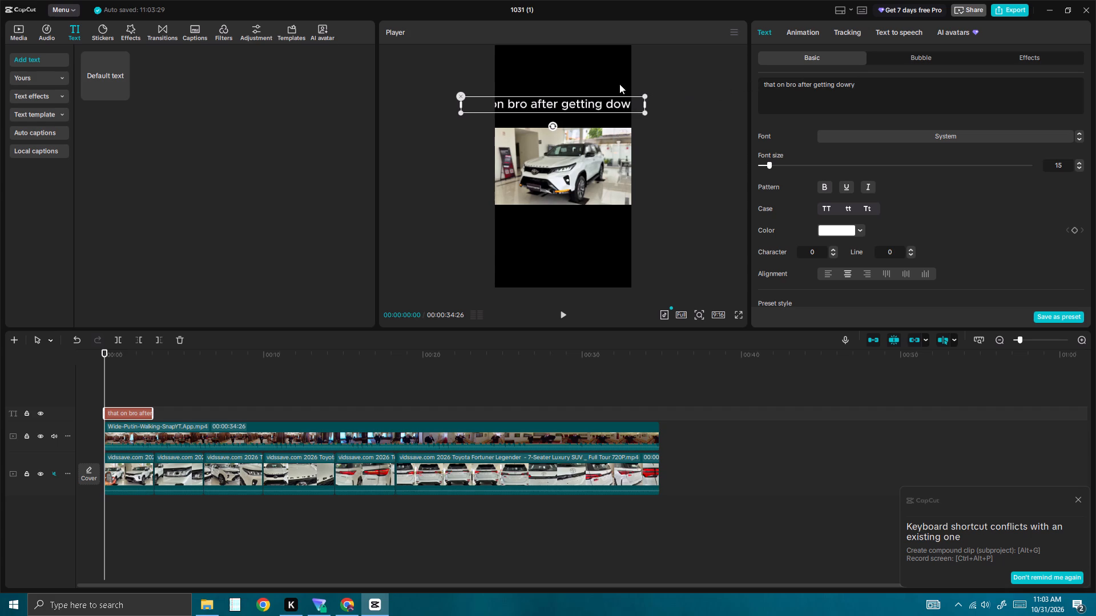
Scale the caption down to fit the frame's width and centre it slightly higher above the car footage.
drag(643, 95, 640, 95)
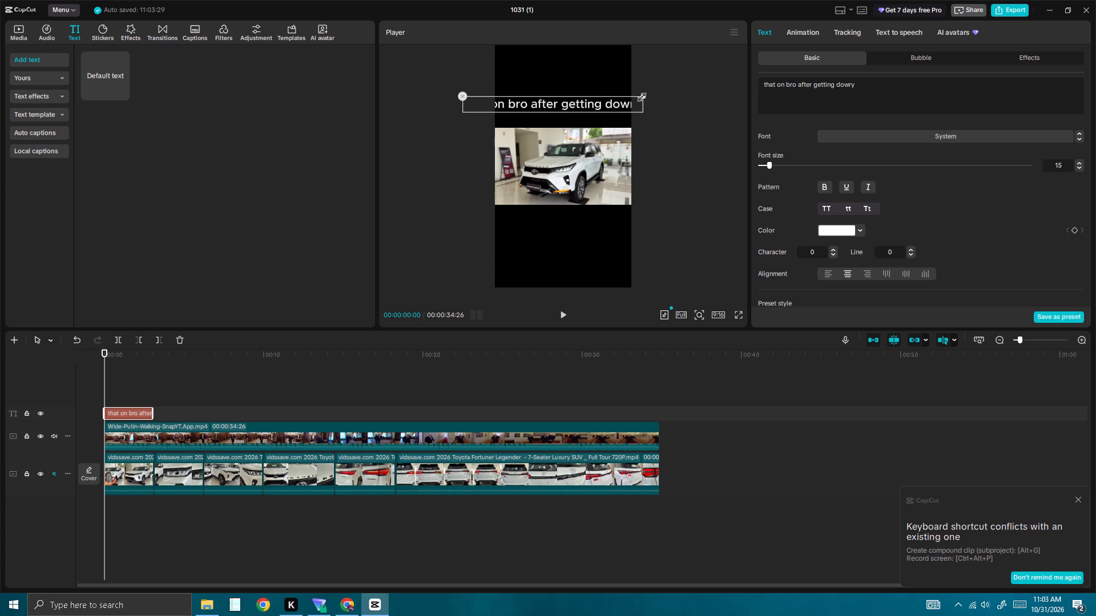
drag(640, 95, 577, 108)
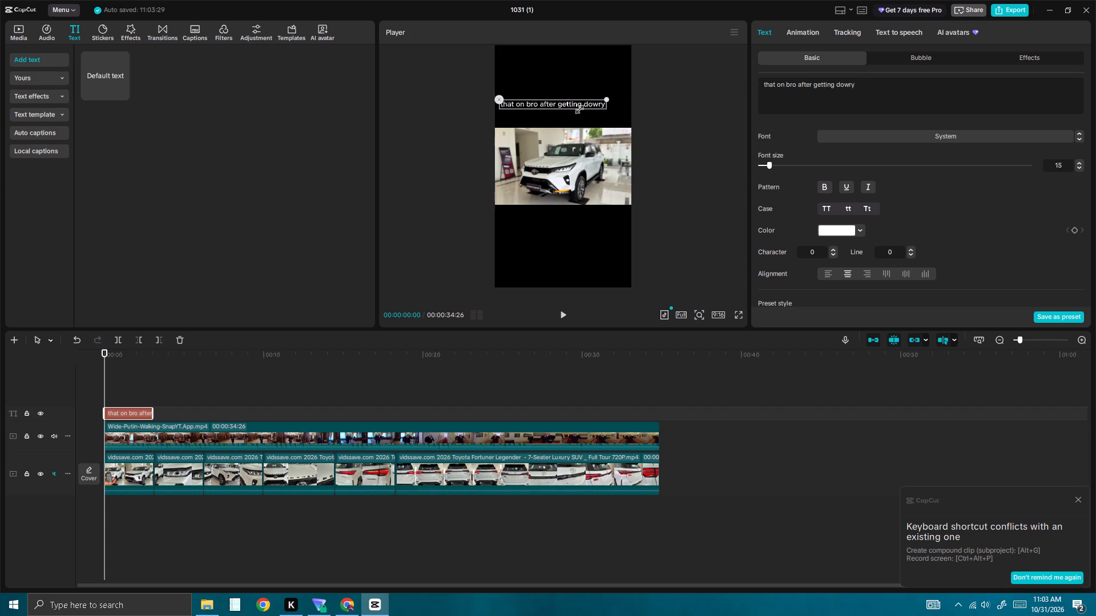
drag(577, 108, 583, 107)
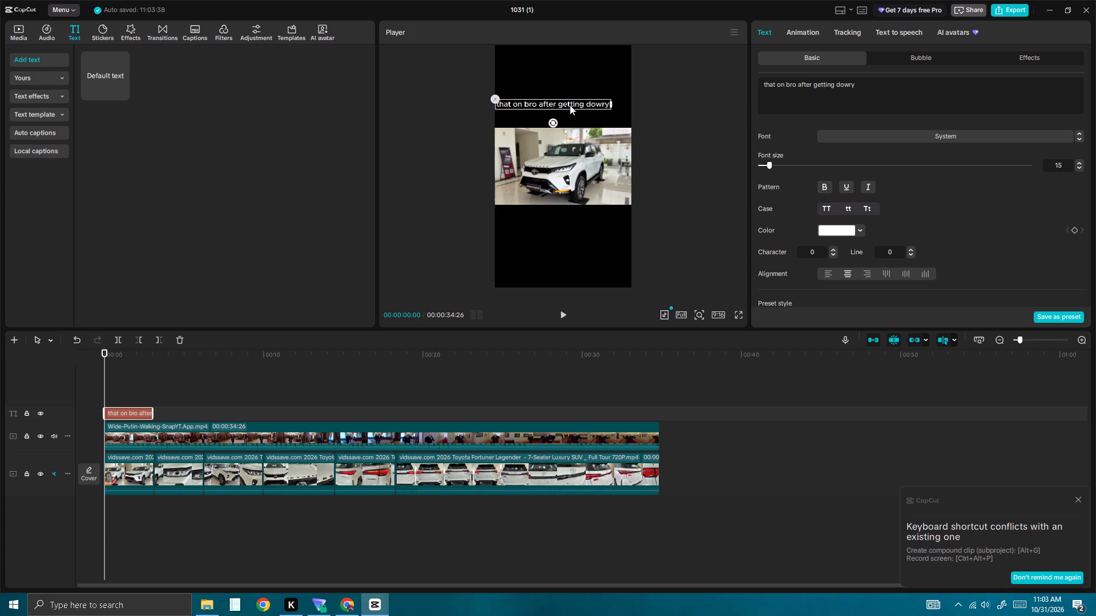
drag(569, 102, 578, 95)
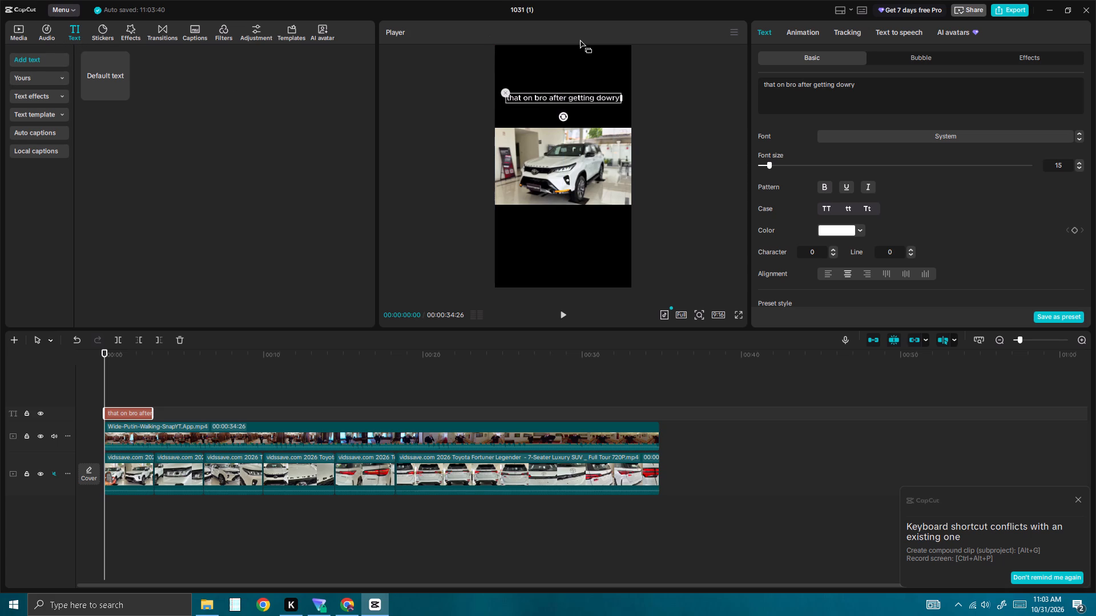
Try preset fonts on the caption and set it to Oswald-Bold.
click(865, 138)
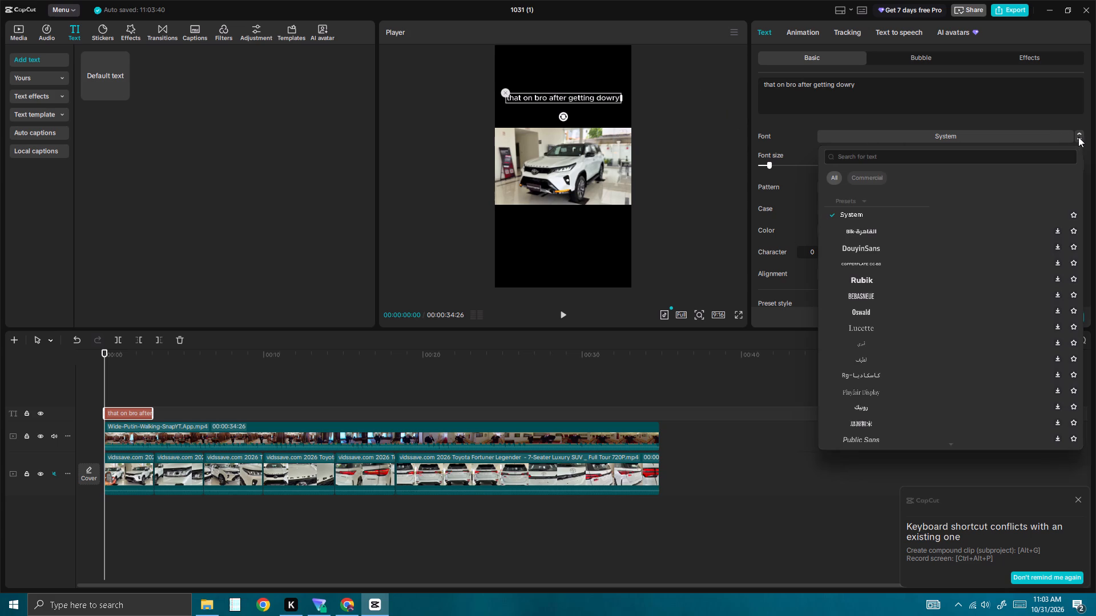
click(949, 318)
click(918, 280)
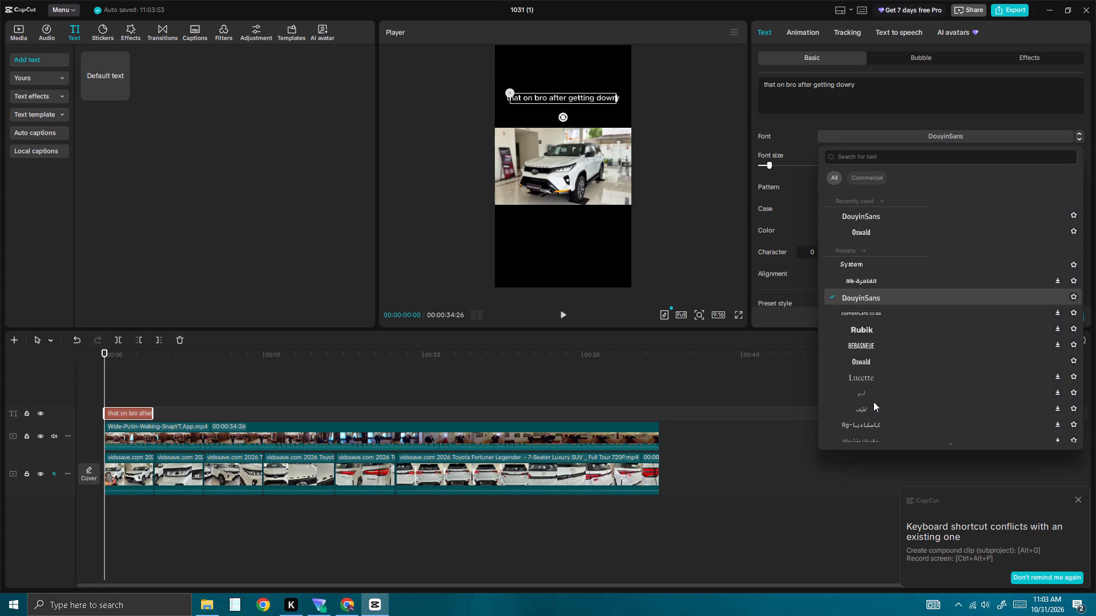
click(873, 402)
click(869, 372)
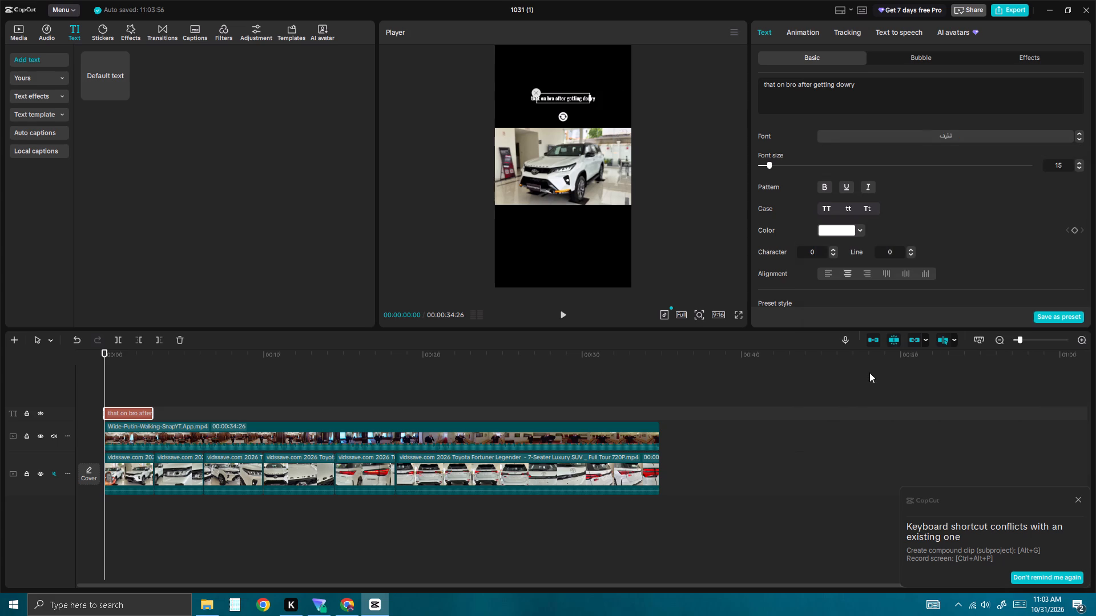
Check the caption over the opening frame in full screen, and return to the editor.
click(733, 316)
click(735, 314)
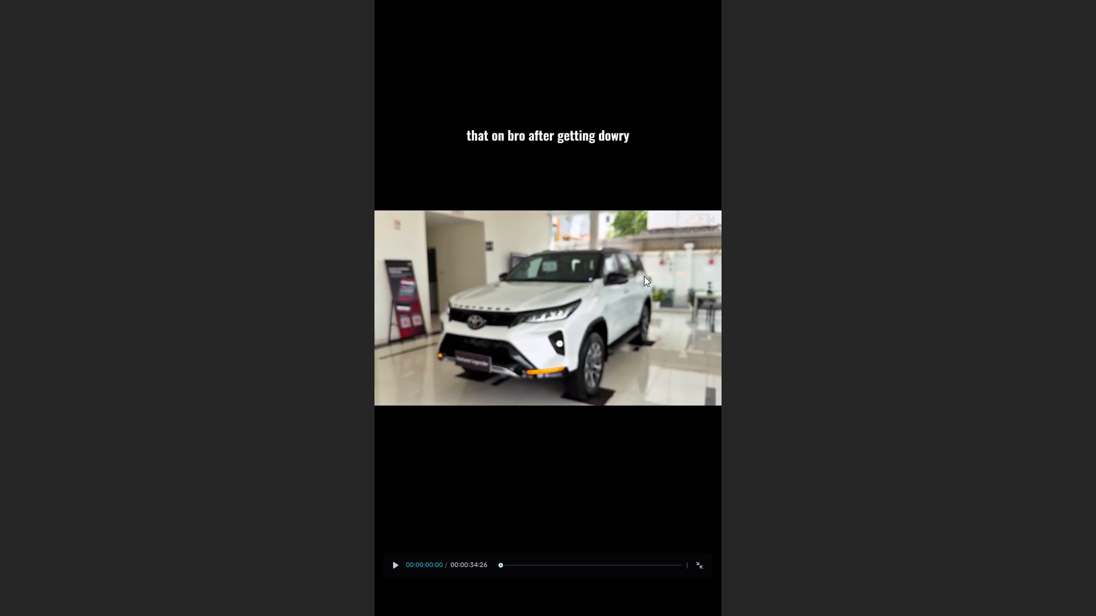
key(Escape)
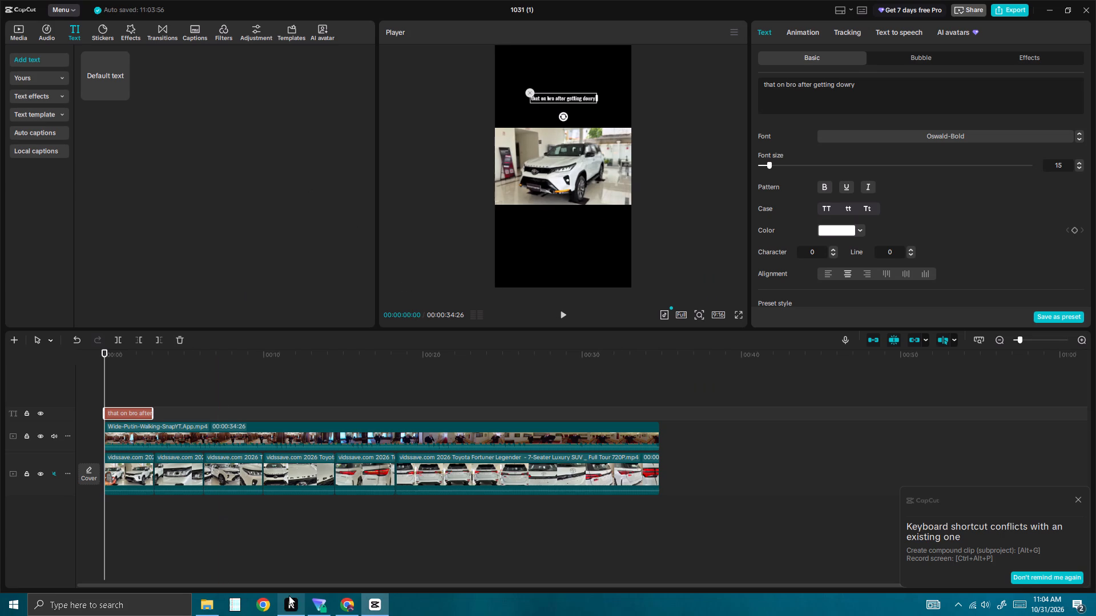
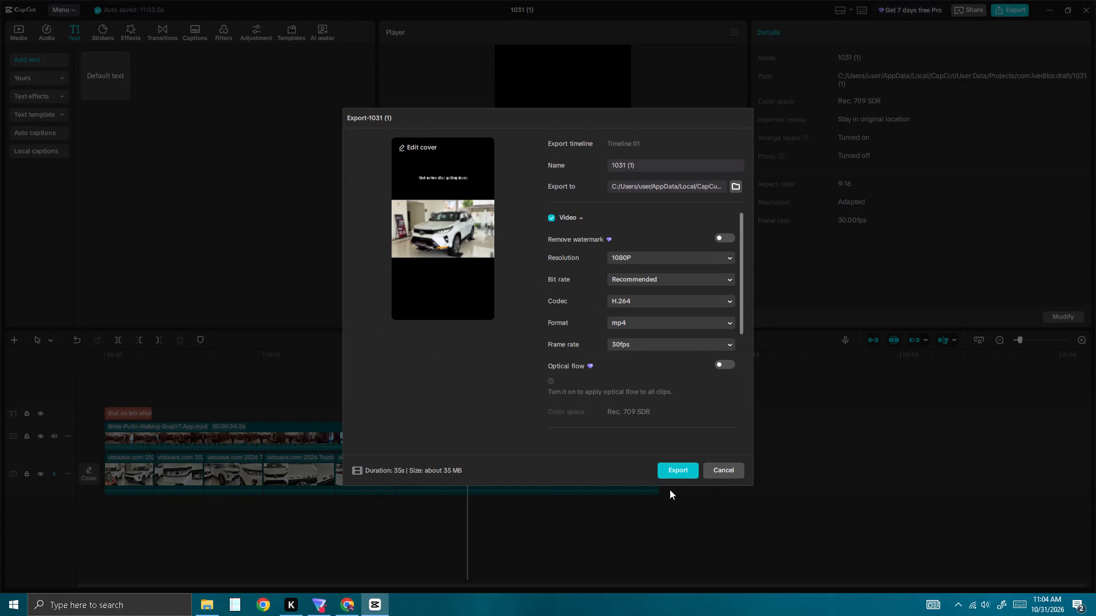
Export the video as a 1080P, 30fps H.264 mp4 named 1031 (1), and dismiss the export dialog.
click(675, 471)
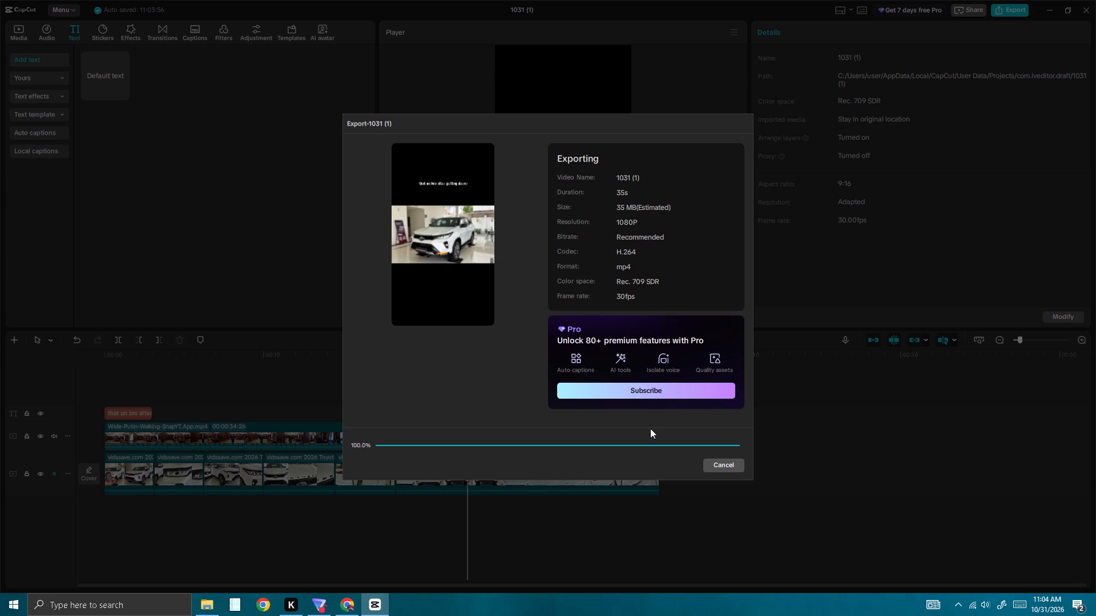
click(728, 464)
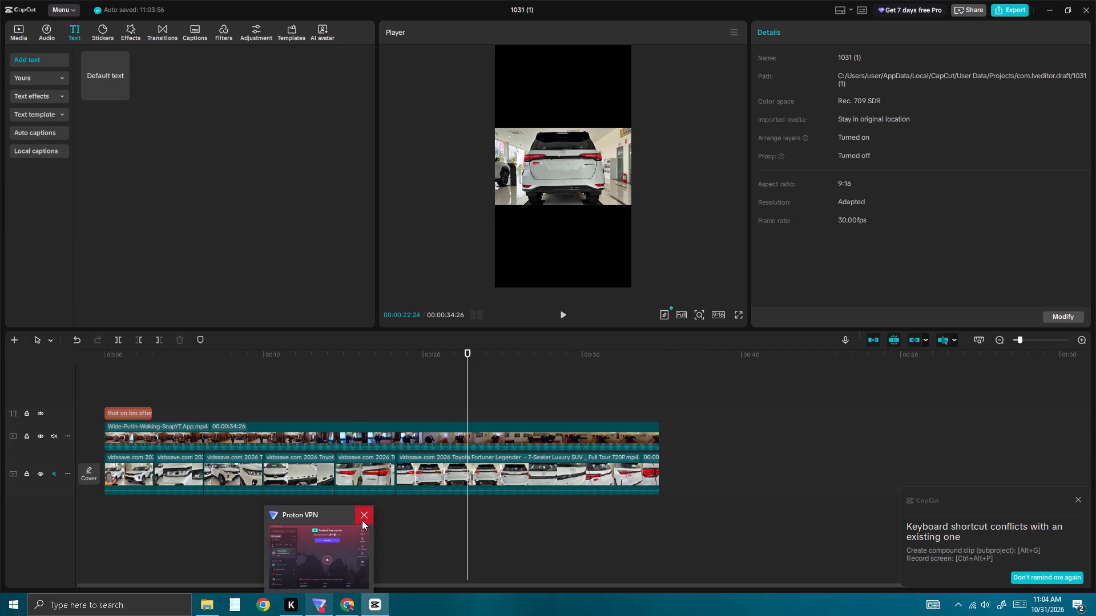
Close the Proton VPN window and the CapCut editor.
click(362, 518)
click(1090, 10)
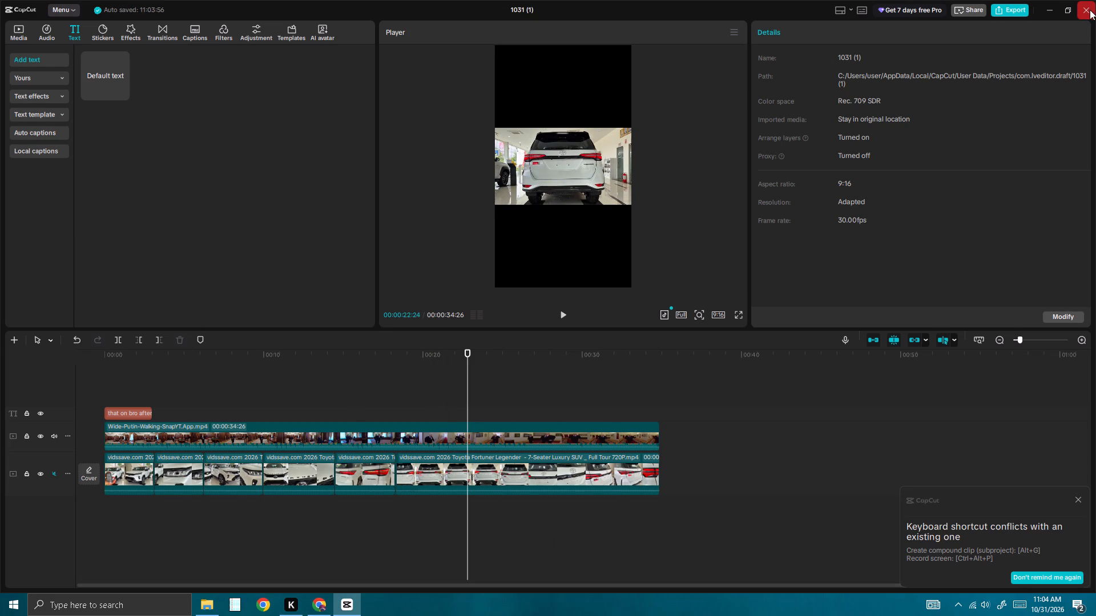